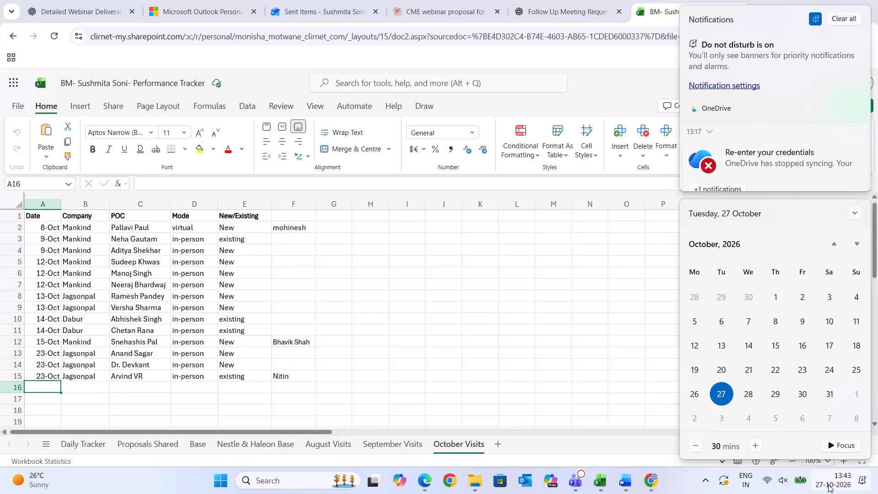
Enter the date 26-Oct in cell A16, the first empty row of the October Visits sheet.
click(828, 484)
text(26)
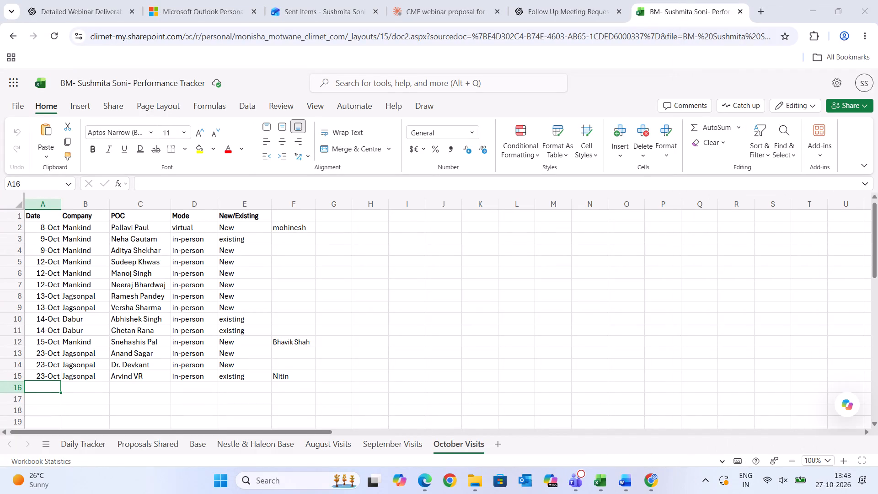
double_click(45, 386)
key(2)
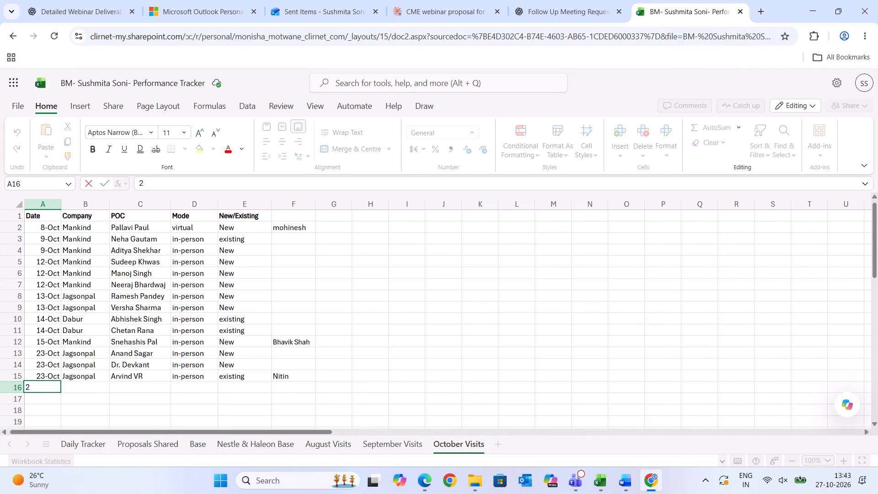
key(6)
text(-o)
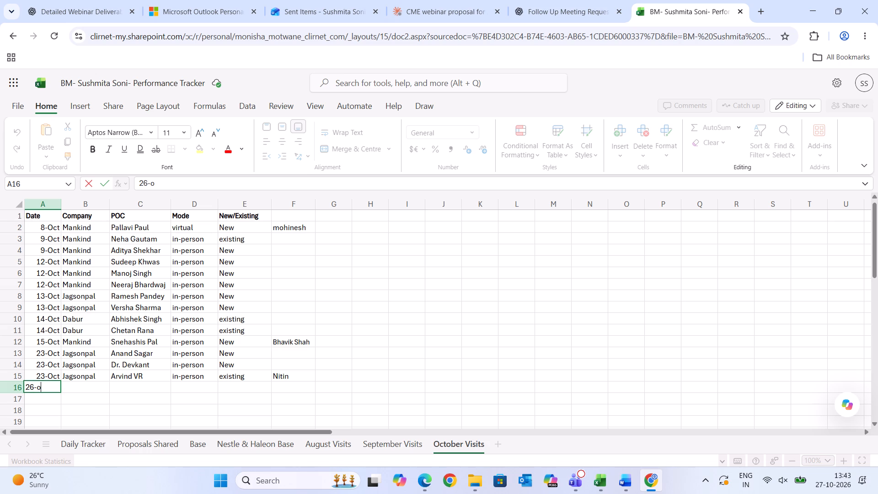
key(BackSpace)
key(o)
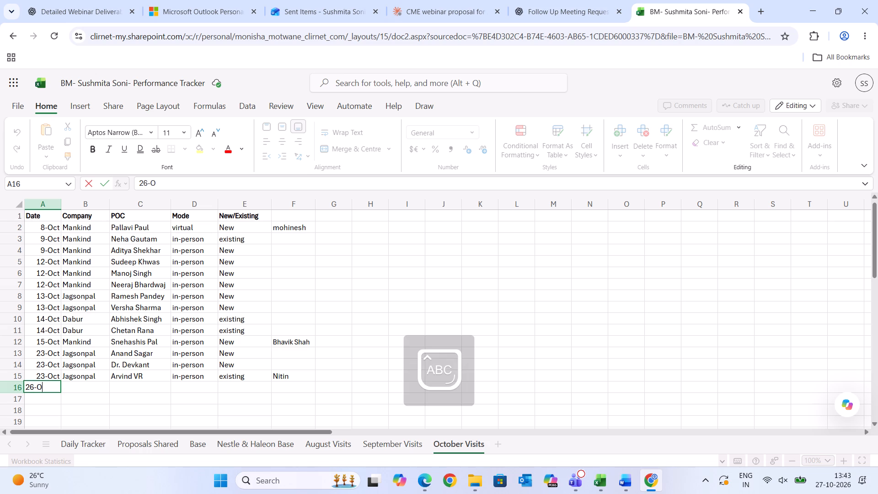
text(cr)
key(BackSpace)
key(t)
key(Right)
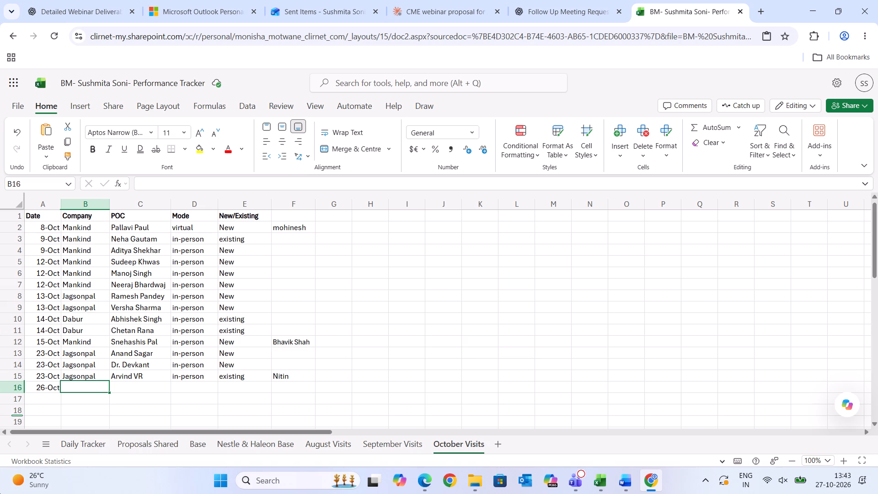
Search the computer for "kuro" and launch the Kuro app.
click(286, 479)
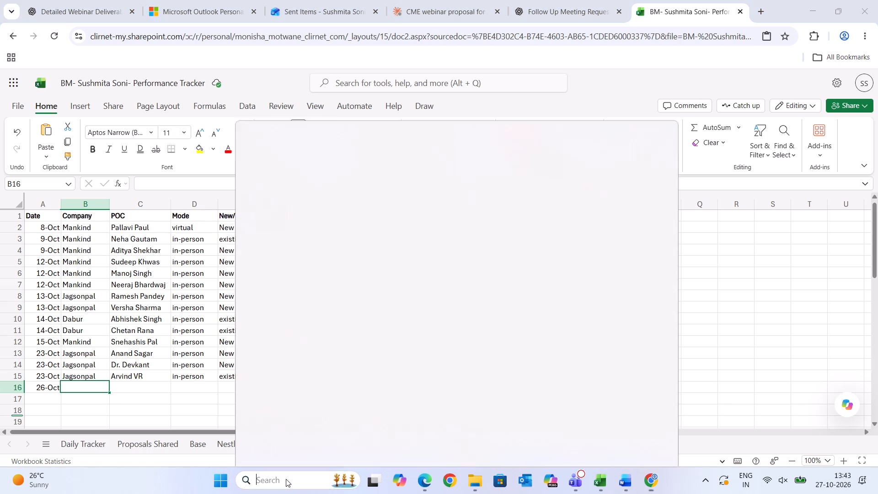
text(kuro)
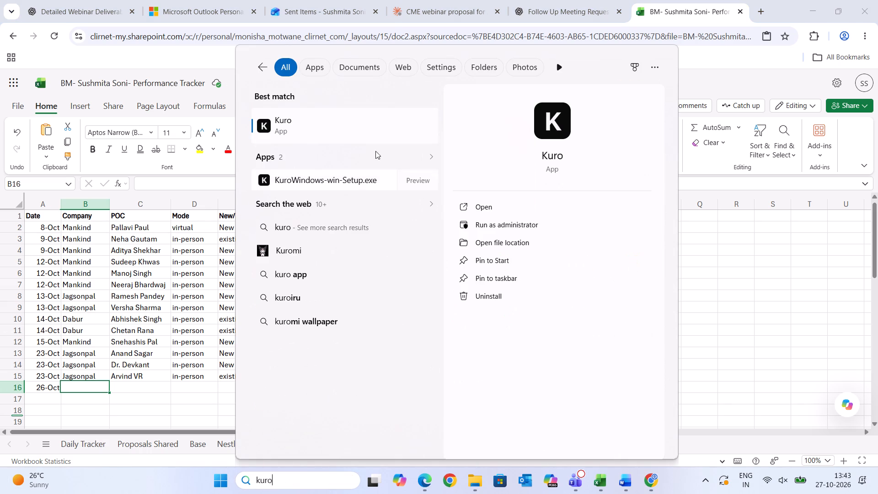
click(291, 127)
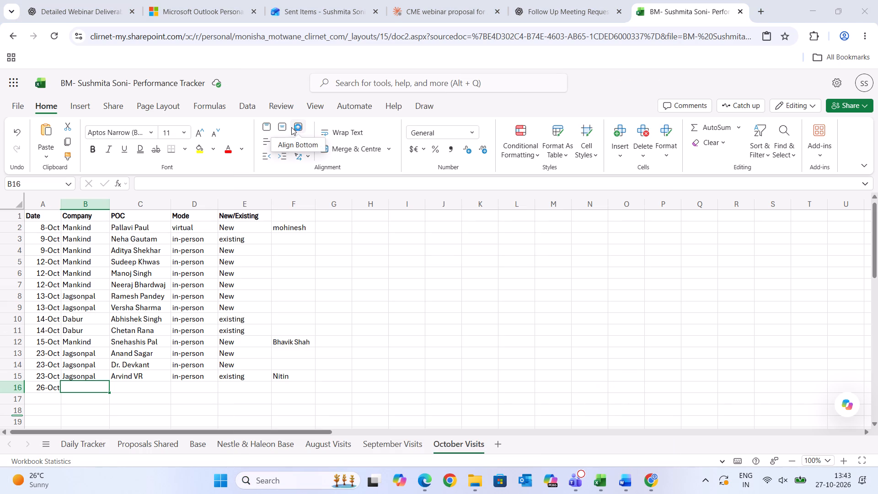
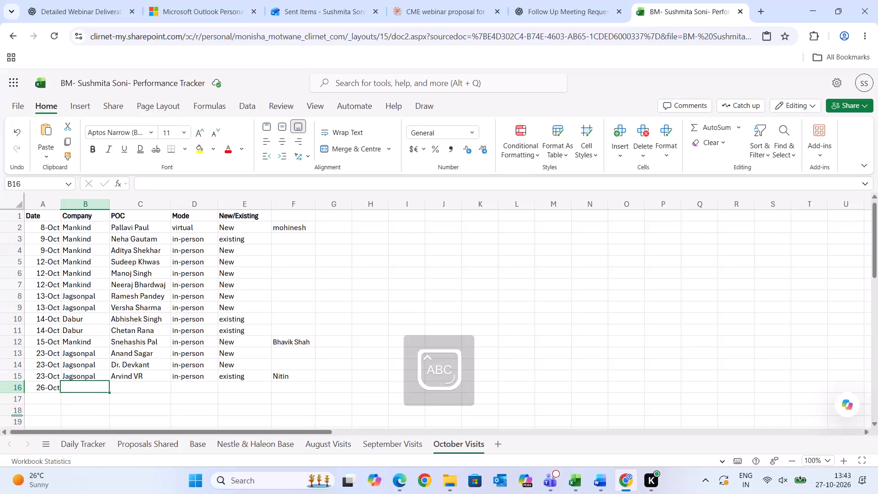
Enter Mankind as the company for the 26-Oct visit in cell B16.
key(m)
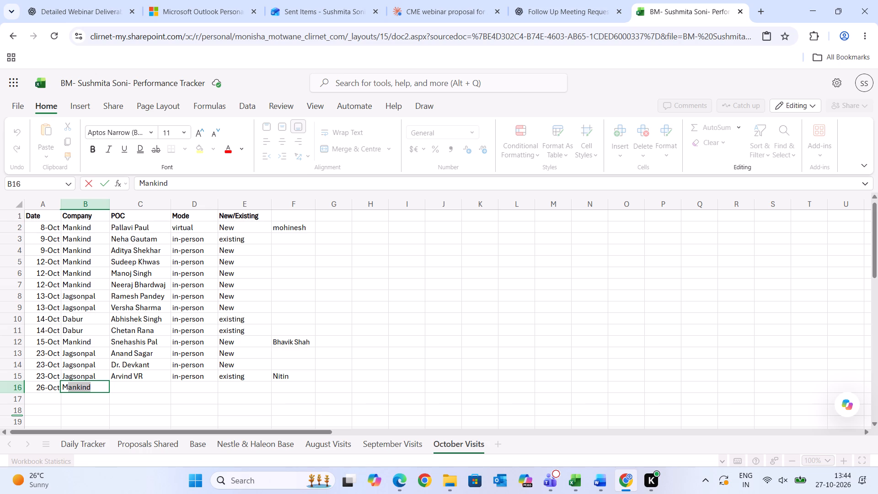
key(Tab)
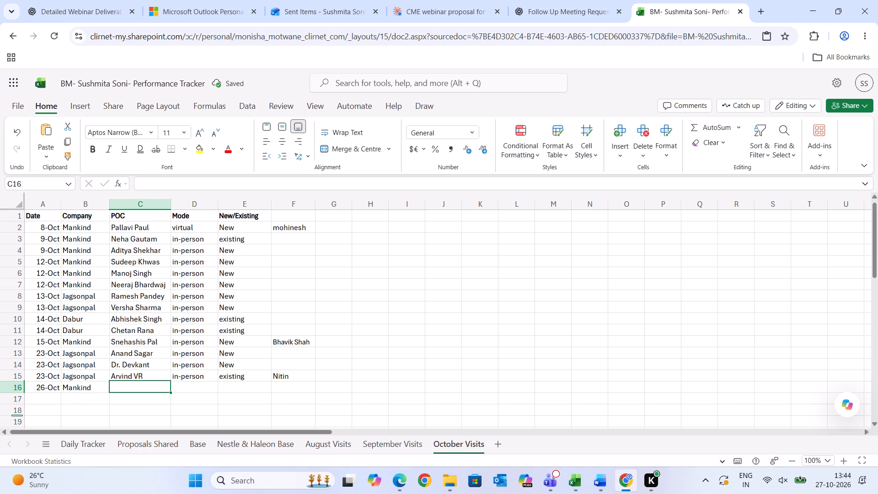
Enter the contact's name, starting with Varun, in the POC cell C16 of the 26-Oct row.
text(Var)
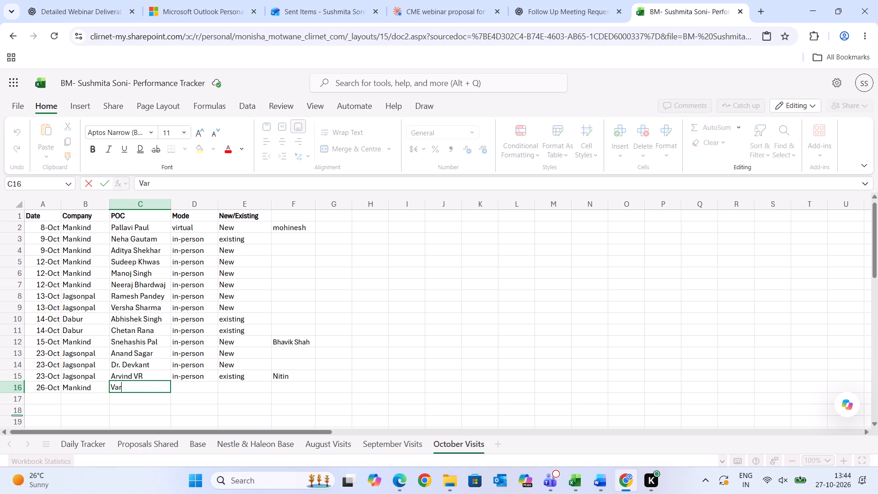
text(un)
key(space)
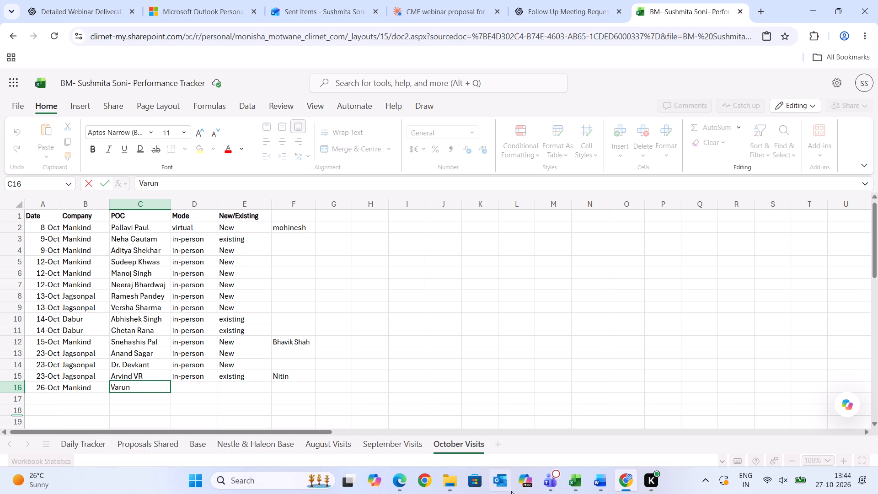
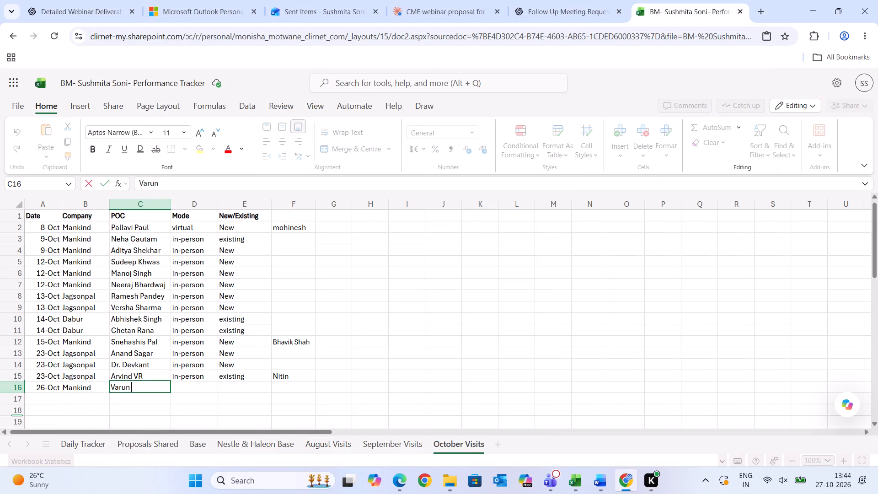
Complete the contact's name in the POC cell C16 by adding the surname.
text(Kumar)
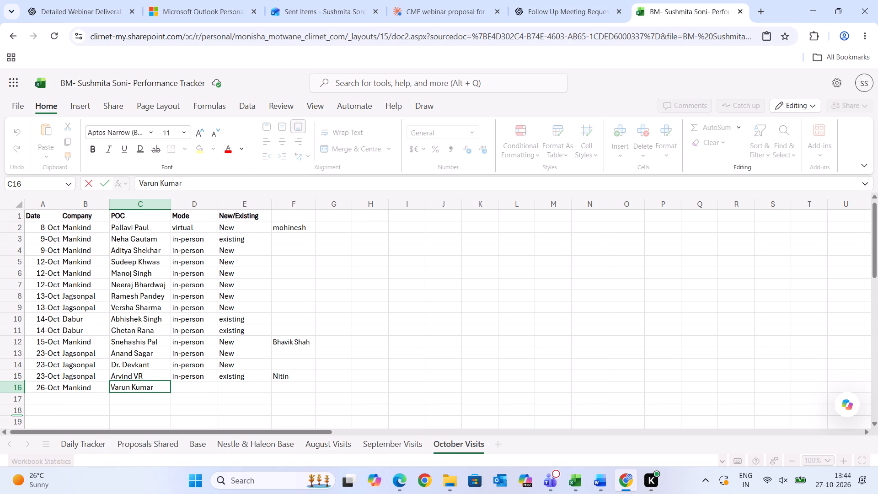
Add a bold New Leads header in cell F1, beside the New/Existing column.
click(283, 218)
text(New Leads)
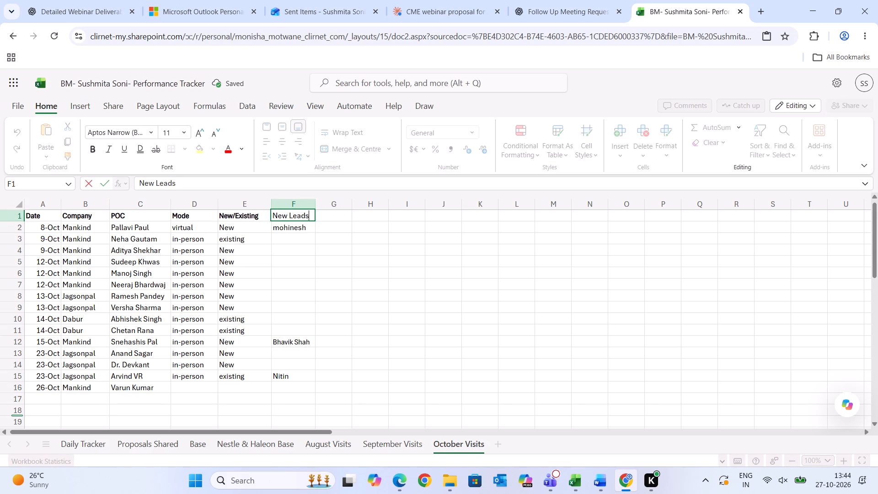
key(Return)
click(284, 215)
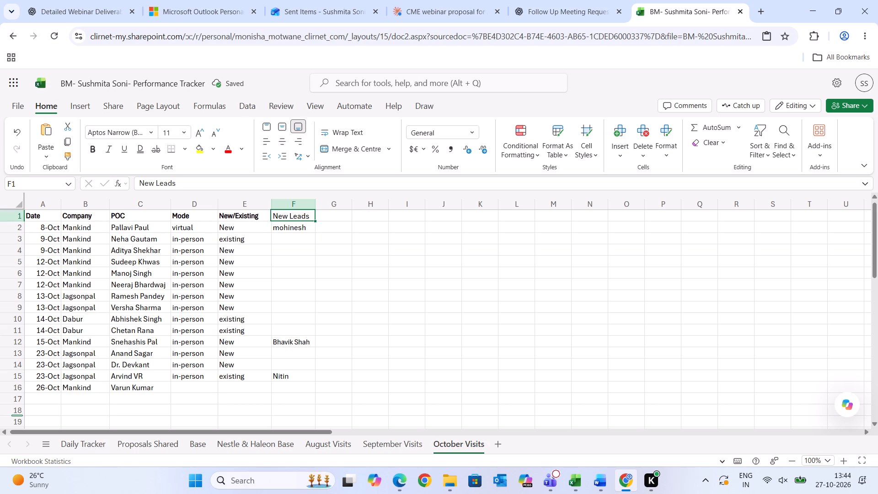
click(93, 145)
Record the 26-Oct Mankind visit in row 16 as virtual mode and new.
click(183, 390)
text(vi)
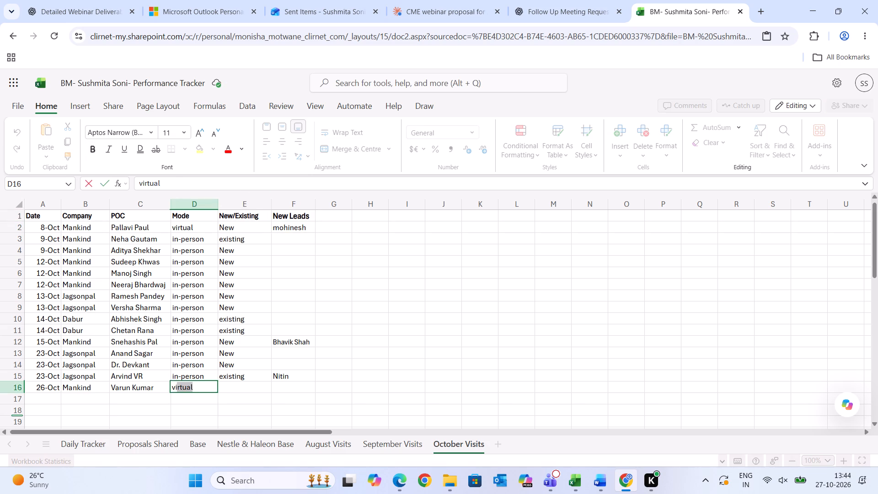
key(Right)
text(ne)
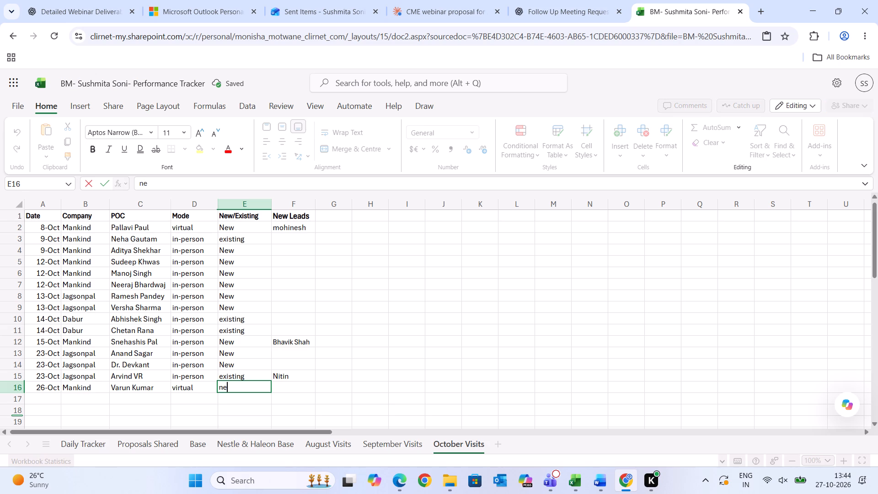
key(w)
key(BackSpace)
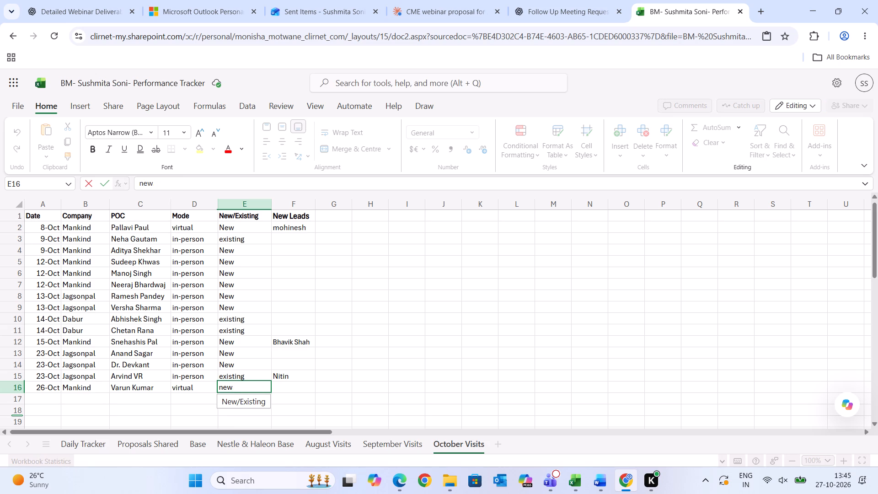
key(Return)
Enter the lead's name, starting with Ajita, in the New Leads cell F16 of the Mankind visit.
click(284, 391)
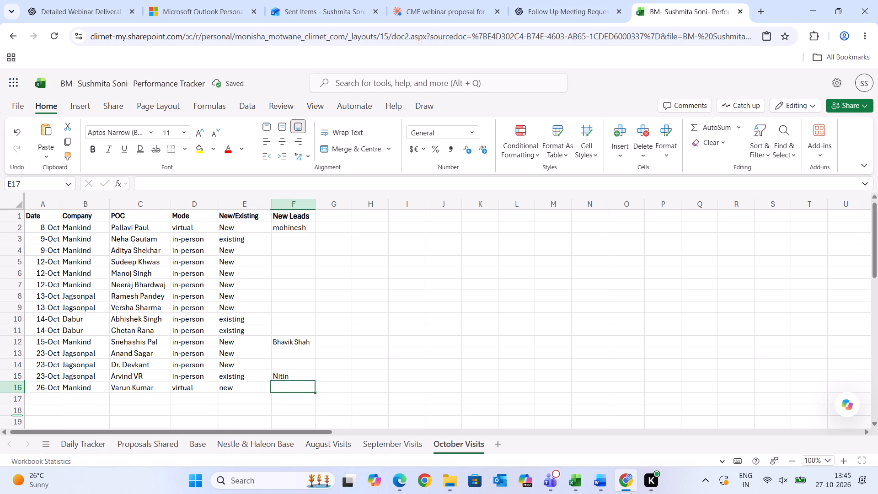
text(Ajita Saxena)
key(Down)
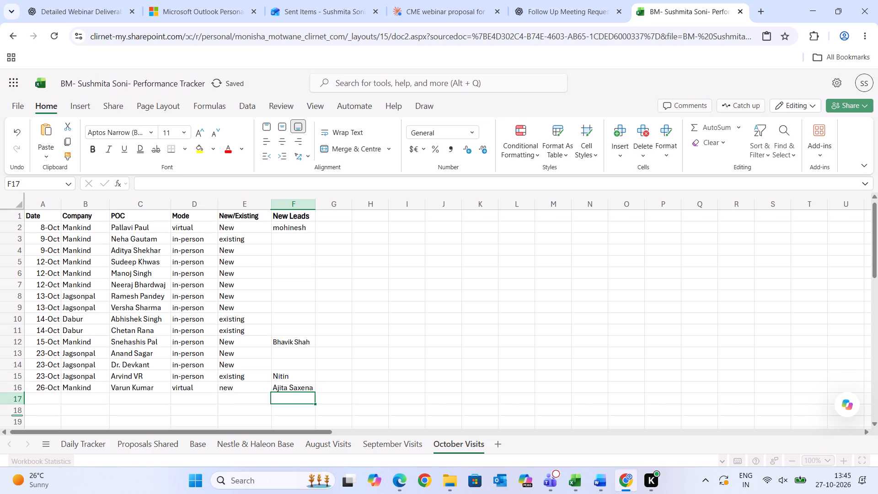
Start a new visit entry in row 17 with the date 26-Oct and the company Dabur.
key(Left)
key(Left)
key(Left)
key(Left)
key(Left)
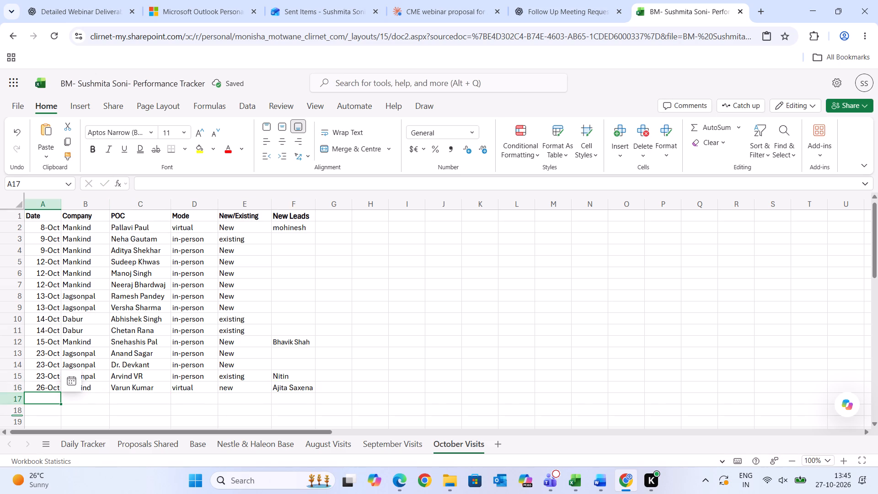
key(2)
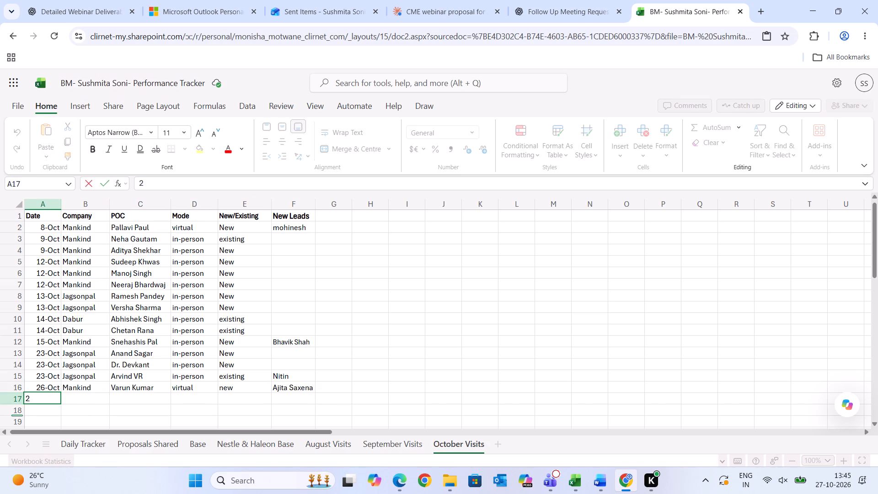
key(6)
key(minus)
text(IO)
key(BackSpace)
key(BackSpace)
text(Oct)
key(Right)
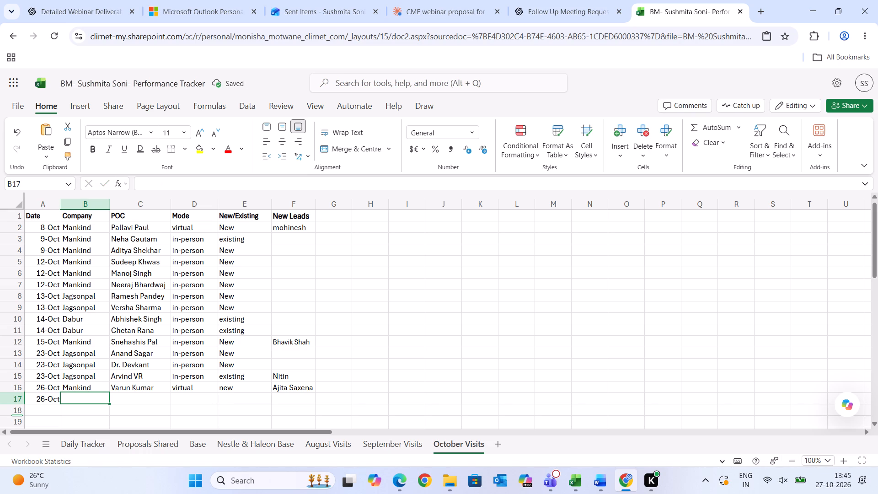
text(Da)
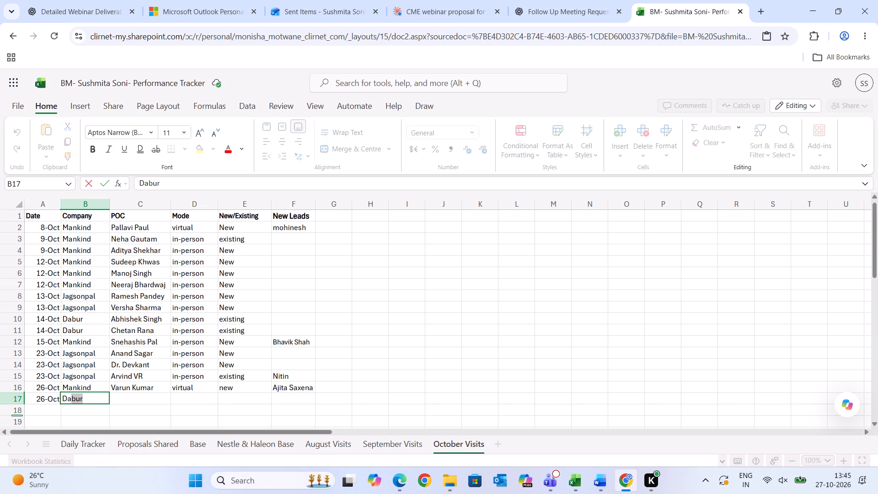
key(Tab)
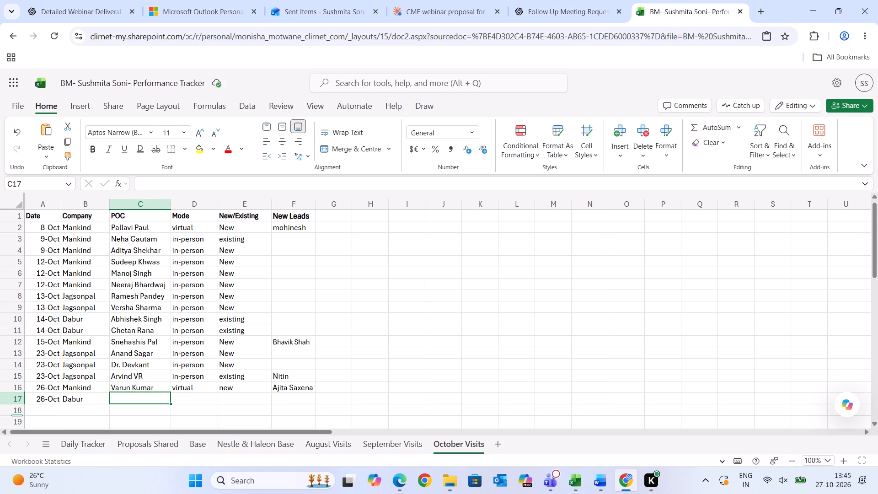
Enter the contact's name, starting with Ashwani, in the POC cell C17 of the Dabur visit.
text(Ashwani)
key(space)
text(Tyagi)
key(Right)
Record the Dabur visit in row 17 as in-person mode and new.
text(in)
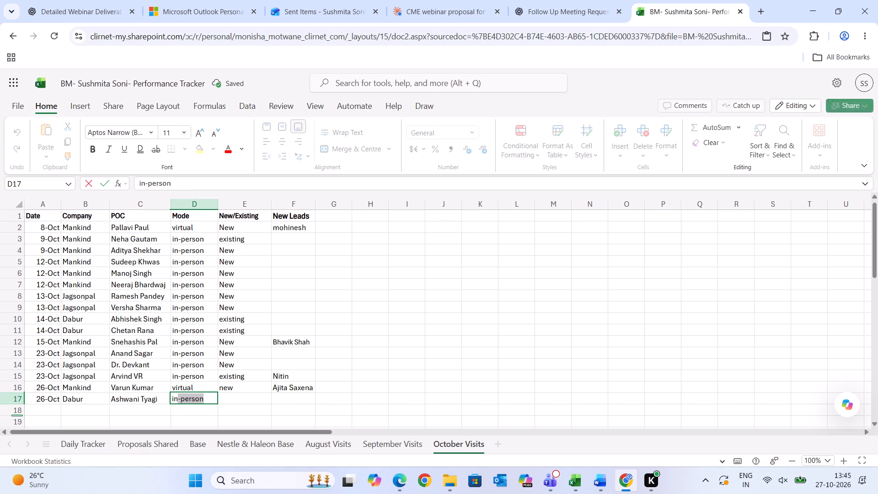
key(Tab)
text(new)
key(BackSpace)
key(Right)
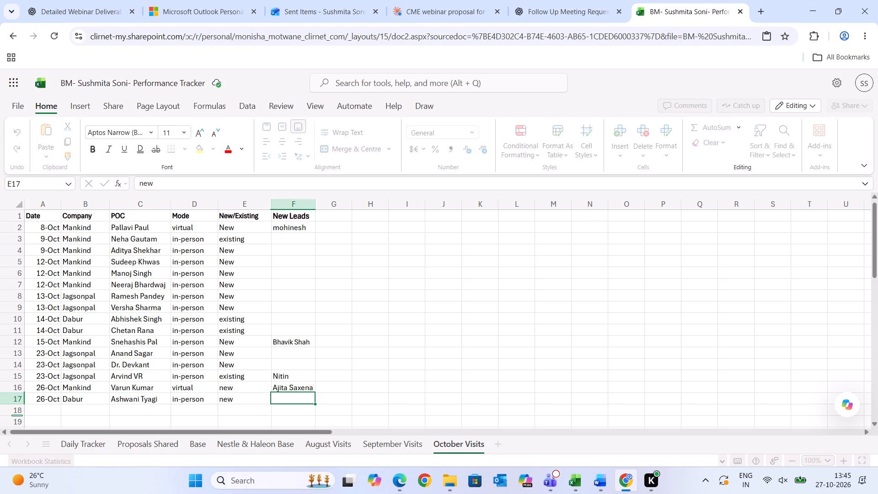
Enter the note "will share lead for Ayurveda" in the New Leads cell F17 of the Dabur visit.
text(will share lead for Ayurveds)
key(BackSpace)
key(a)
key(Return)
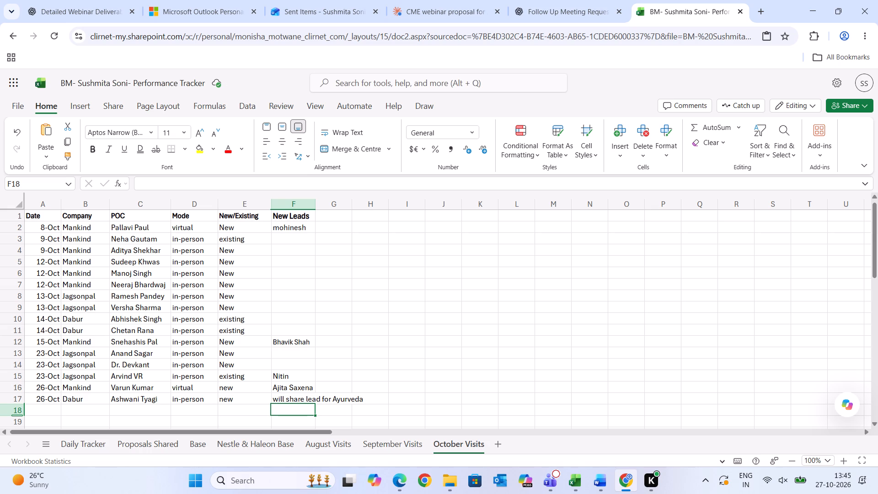
Start a new visit entry in row 18 with the date 27-Oct and the company Mankind.
scroll(32, 383, down, 1)
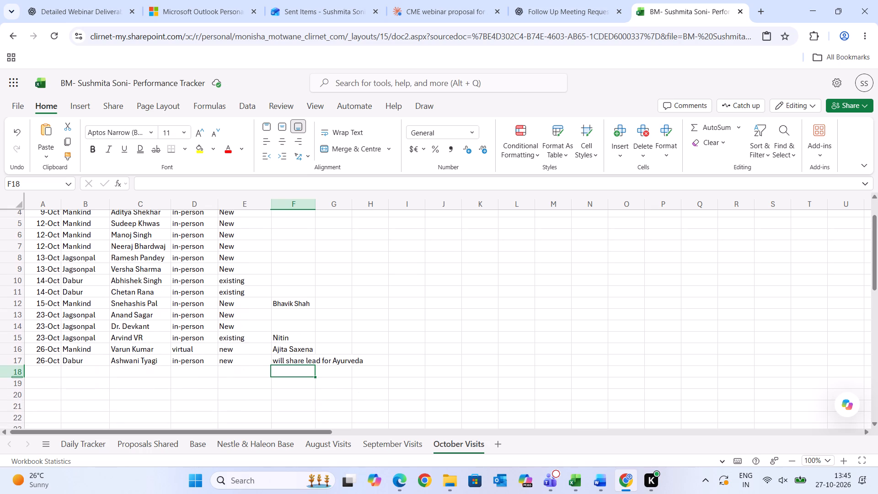
scroll(32, 383, down, 1)
double_click(48, 370)
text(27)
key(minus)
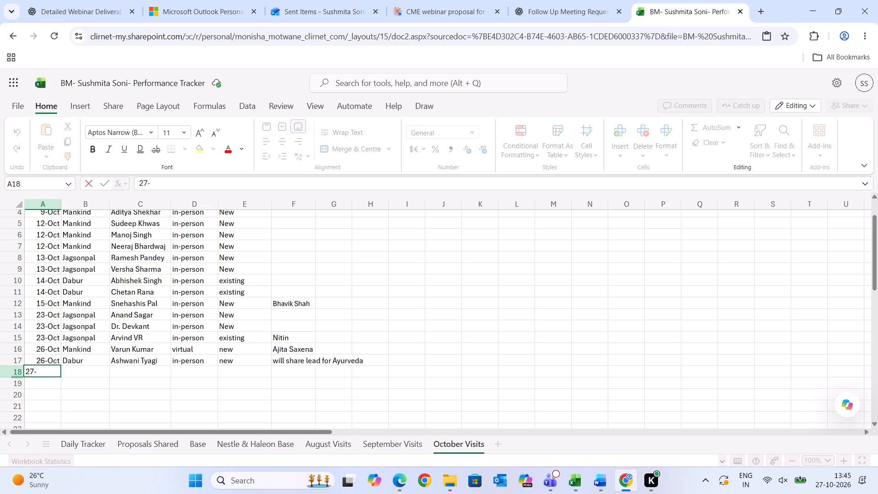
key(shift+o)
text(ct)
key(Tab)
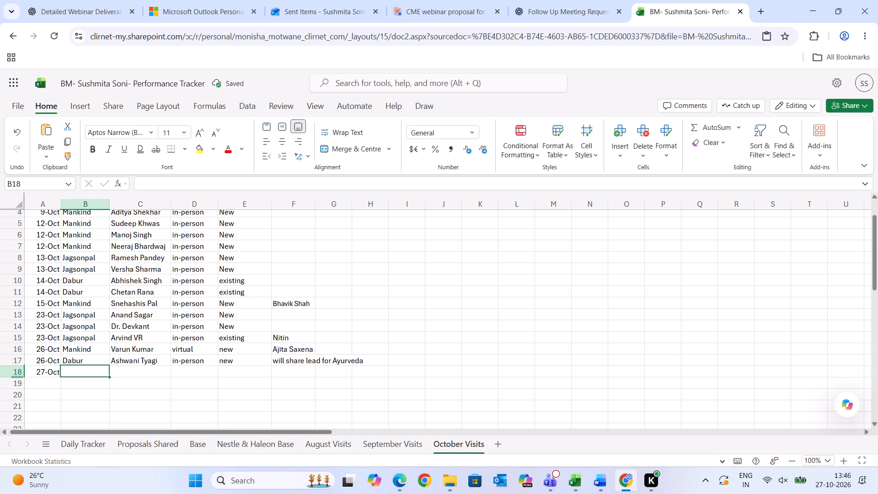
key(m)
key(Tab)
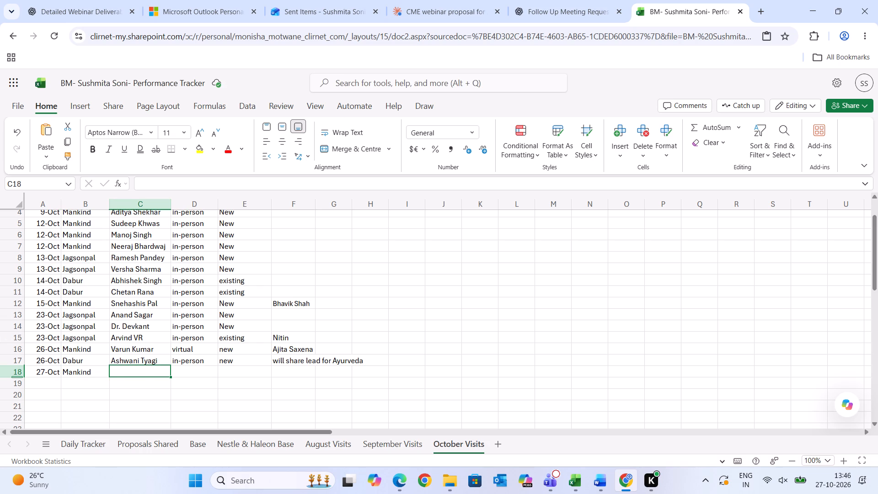
Enter the contact's name, starting with Mohit, in the POC cell C18 of the 27-Oct Mankind visit.
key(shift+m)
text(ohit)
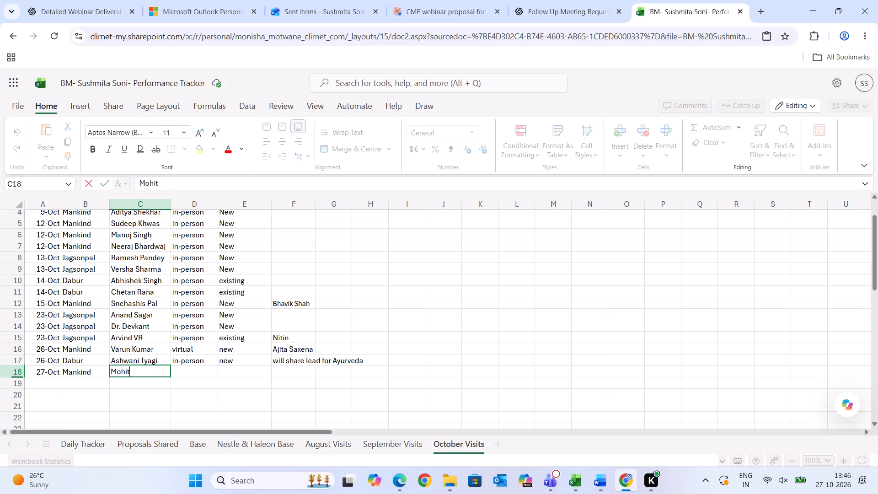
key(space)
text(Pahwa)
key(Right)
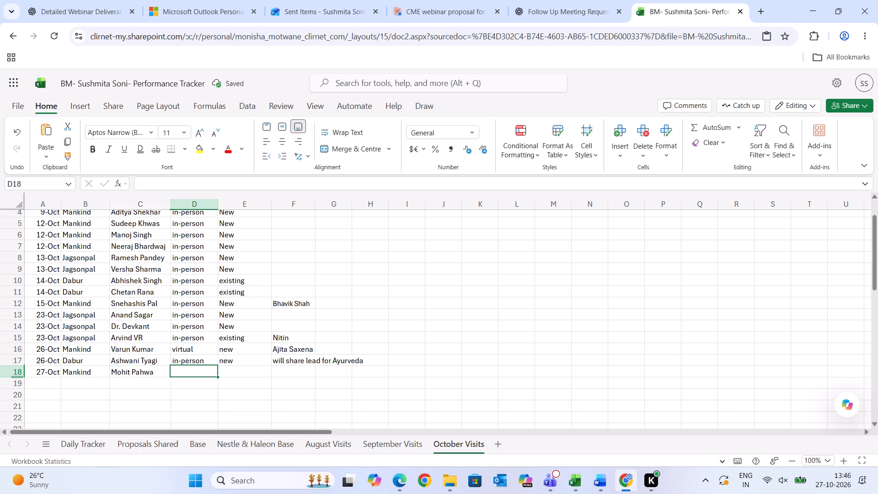
Record the 27-Oct Mankind visit in row 18 as in-person mode and new.
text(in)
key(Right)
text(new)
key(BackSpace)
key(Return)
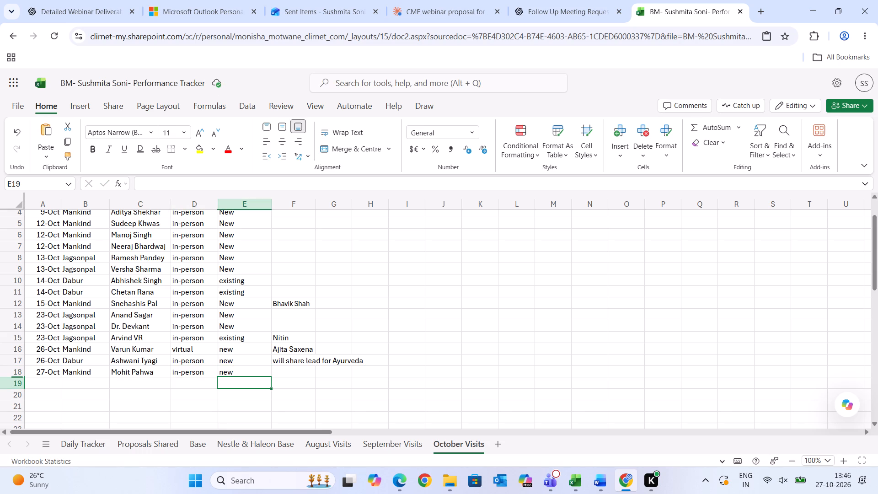
Switch to the ChatGPT conversation about the follow-up meeting request.
click(530, 0)
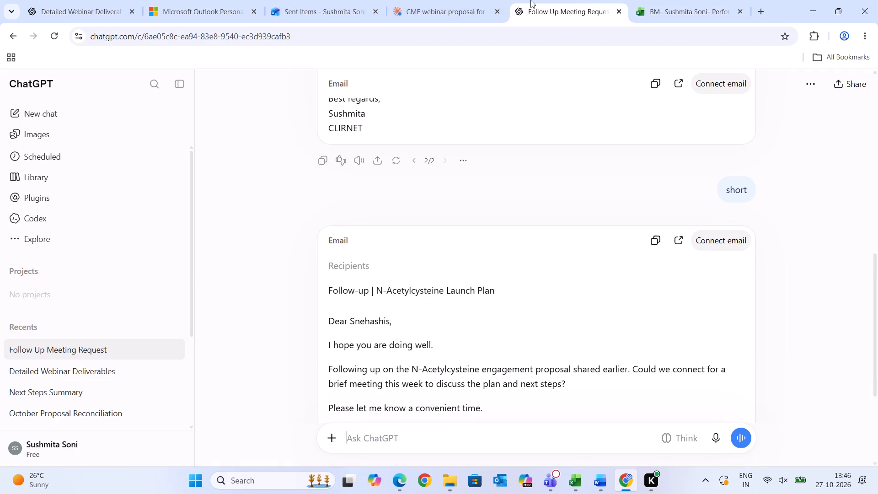
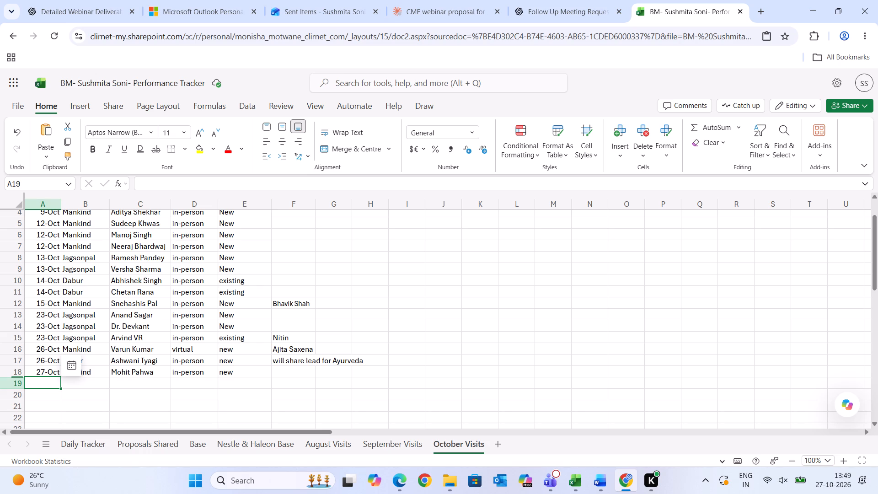
click(144, 337)
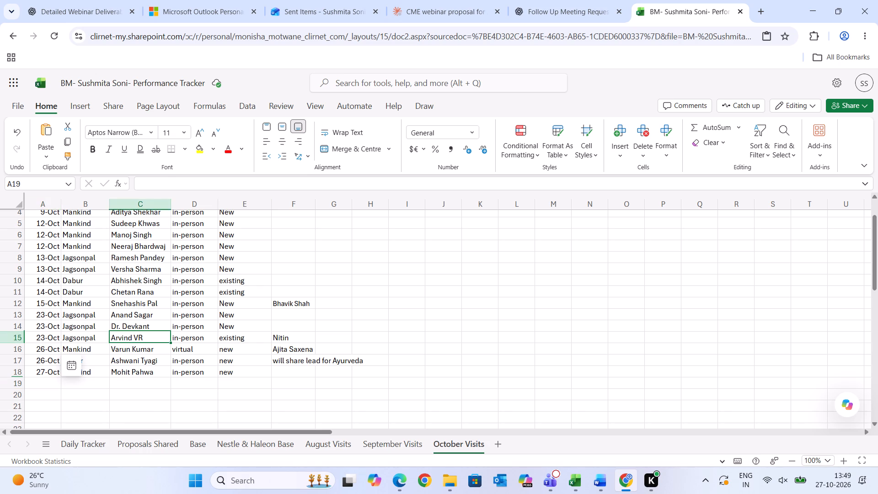
scroll(144, 337, up, 1)
scroll(91, 245, down, 1)
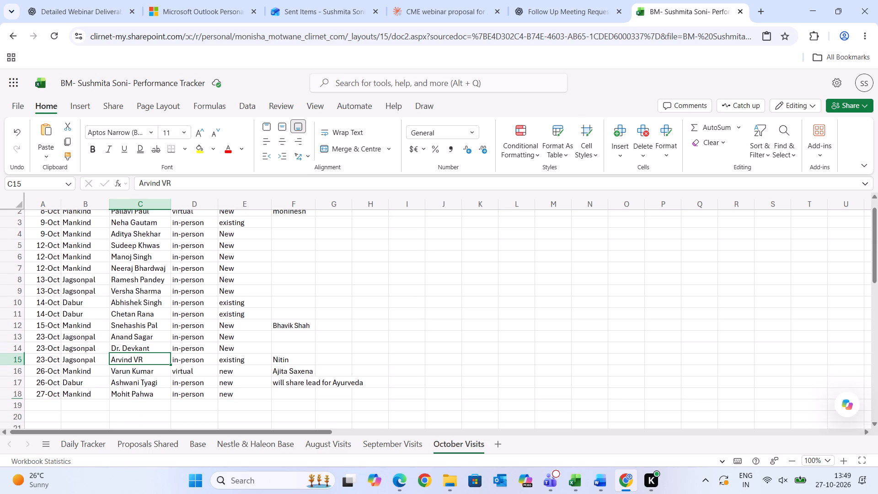
scroll(91, 245, down, 1)
scroll(91, 245, up, 1)
drag(88, 228, 81, 316)
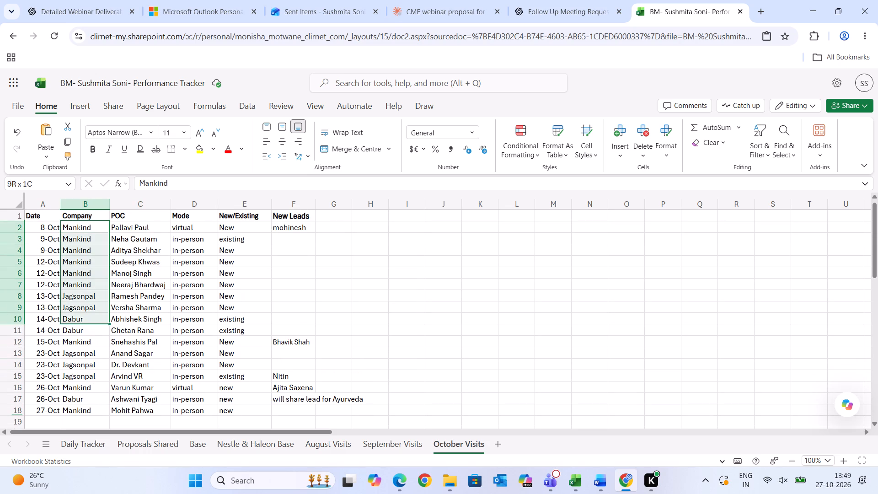
drag(81, 316, 67, 411)
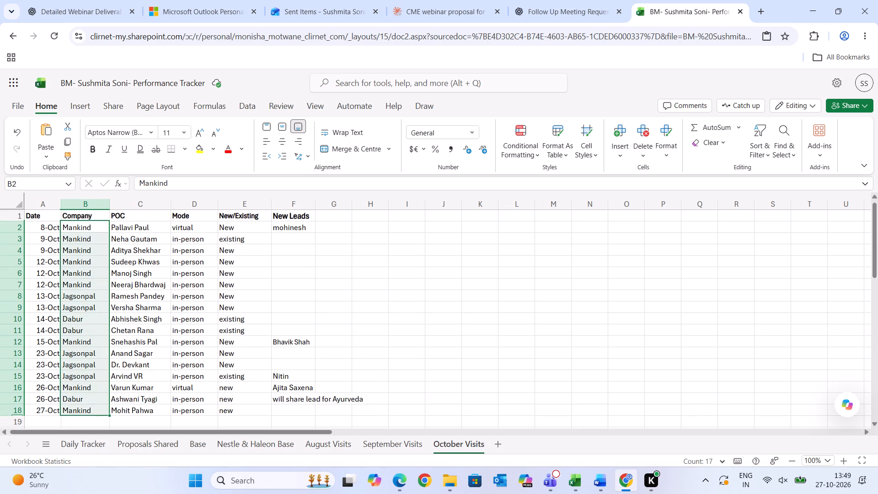
click(186, 403)
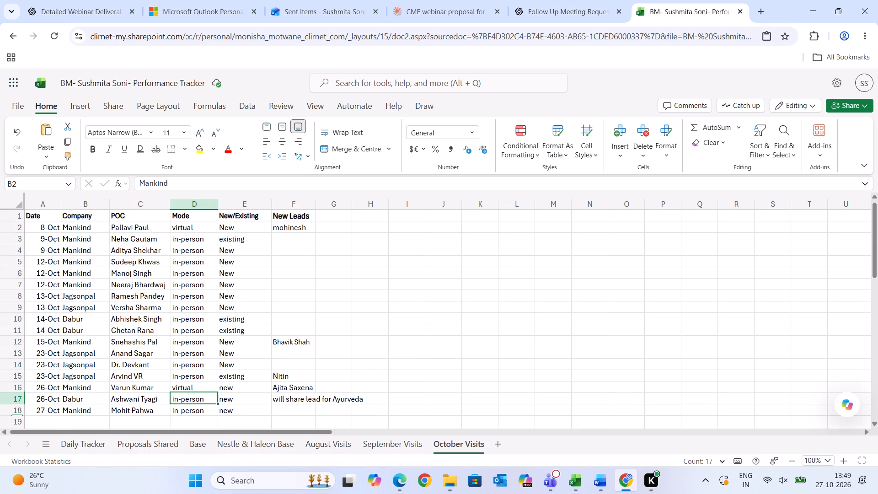
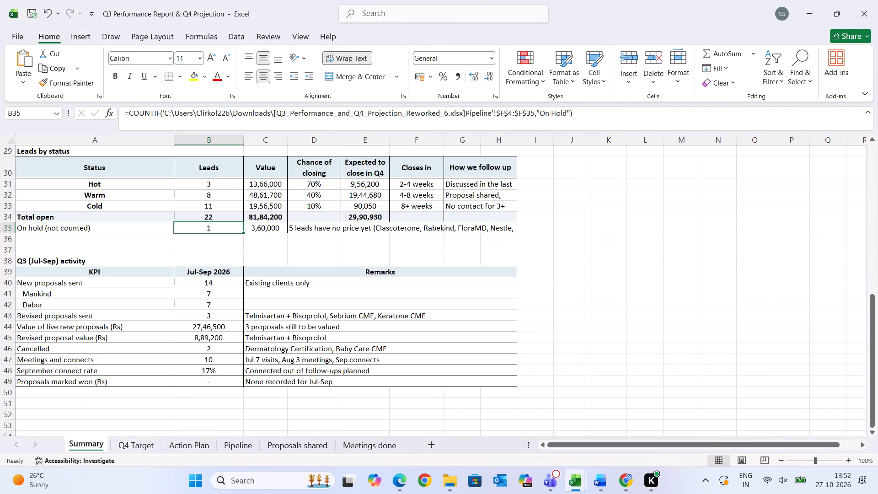
On the Meetings done sheet, insert three blank rows directly below the Total row of the Q3 meetings table.
click(358, 450)
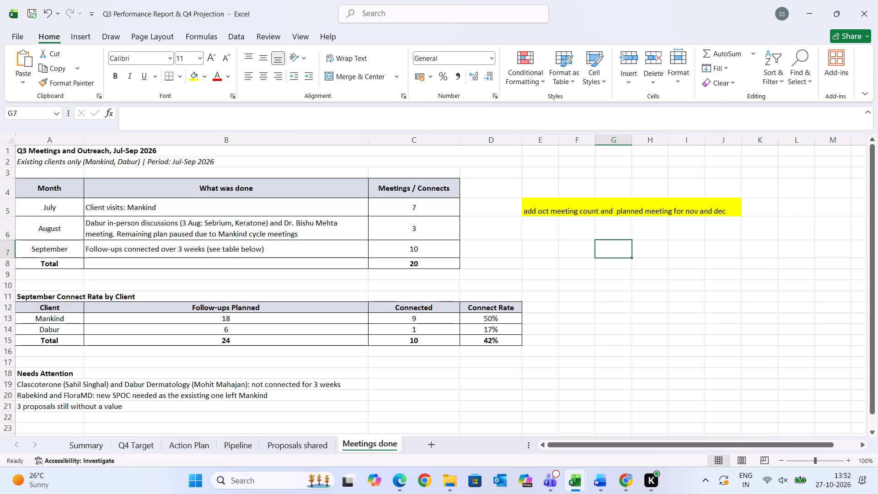
click(39, 272)
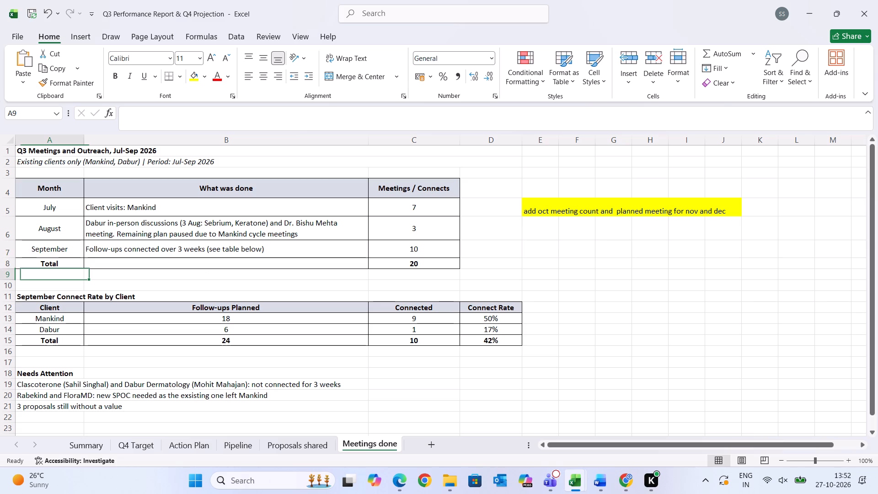
double_click(26, 276)
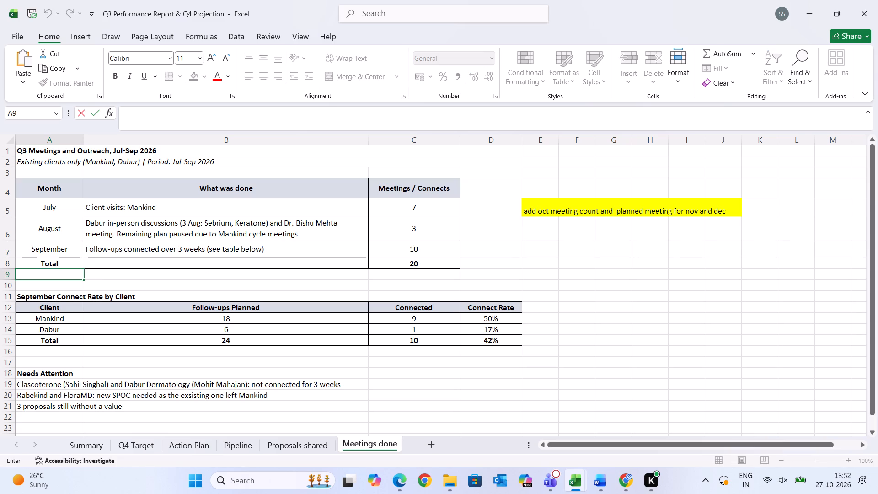
click(3, 274)
key(ctrl+plus)
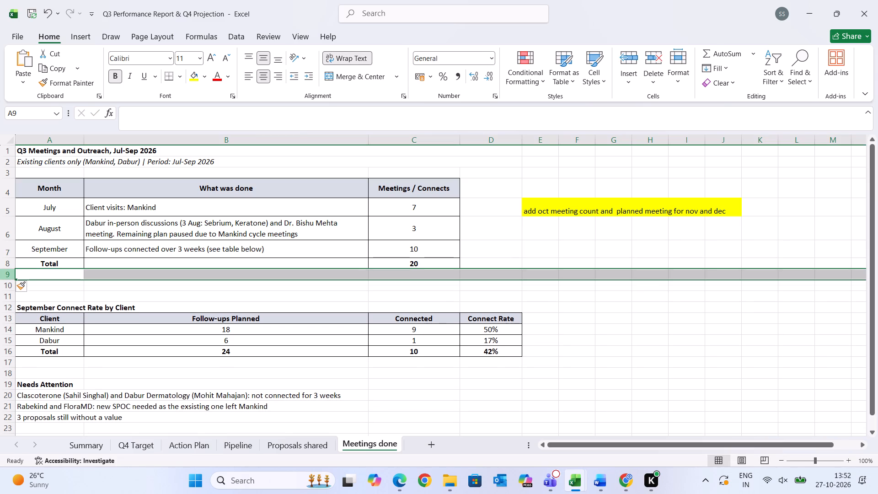
key(ctrl+plus)
key(ctrl+plus)
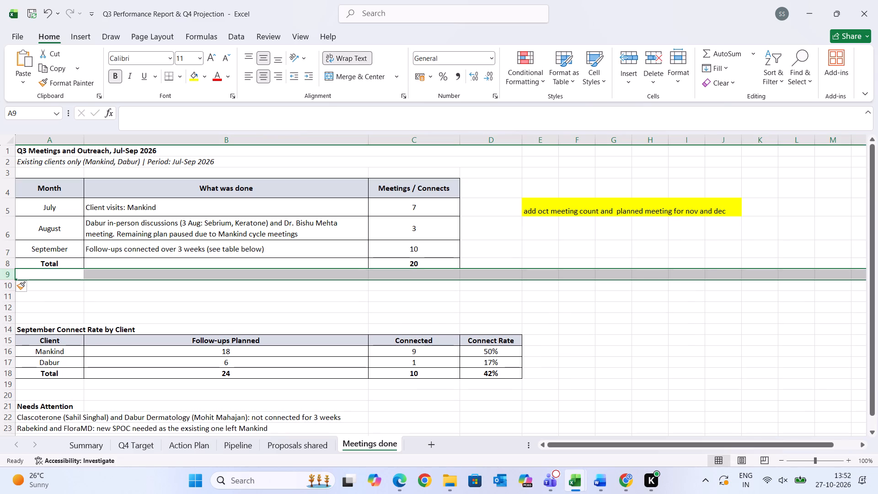
click(94, 291)
click(49, 273)
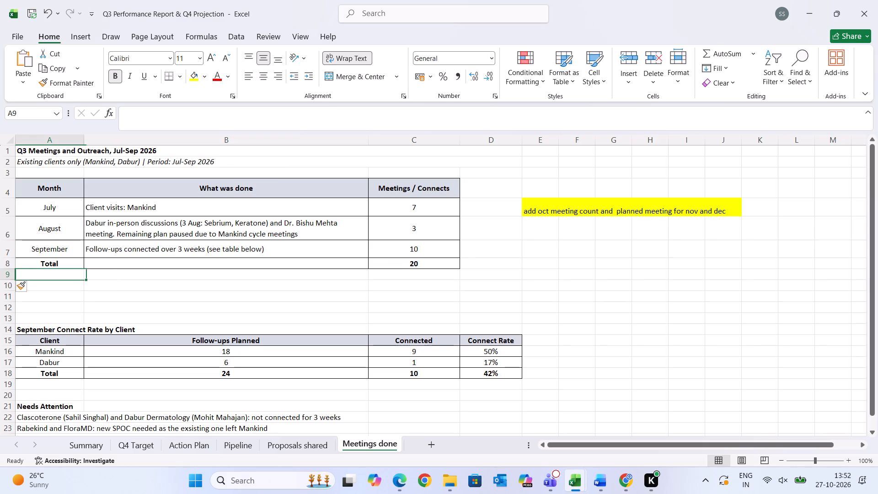
Copy the Q3 Meetings and Outreach heading to A10 and change its quarter to Q4.
click(59, 151)
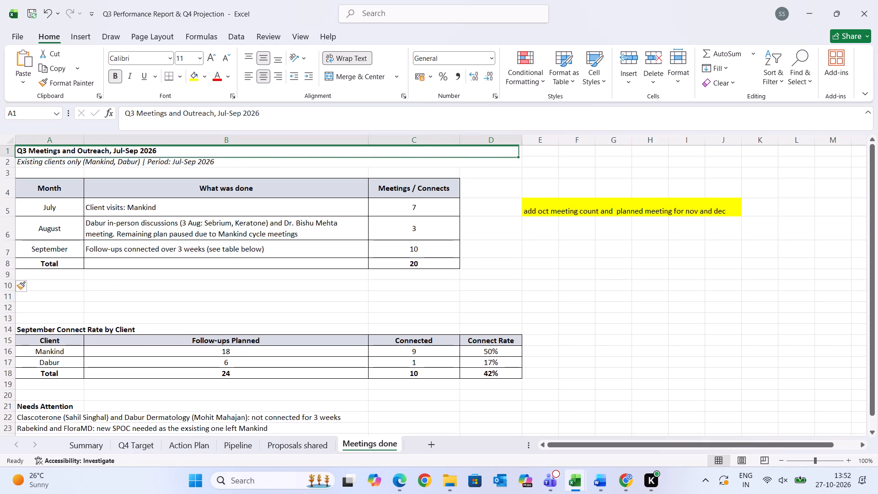
key(ctrl+c)
click(39, 281)
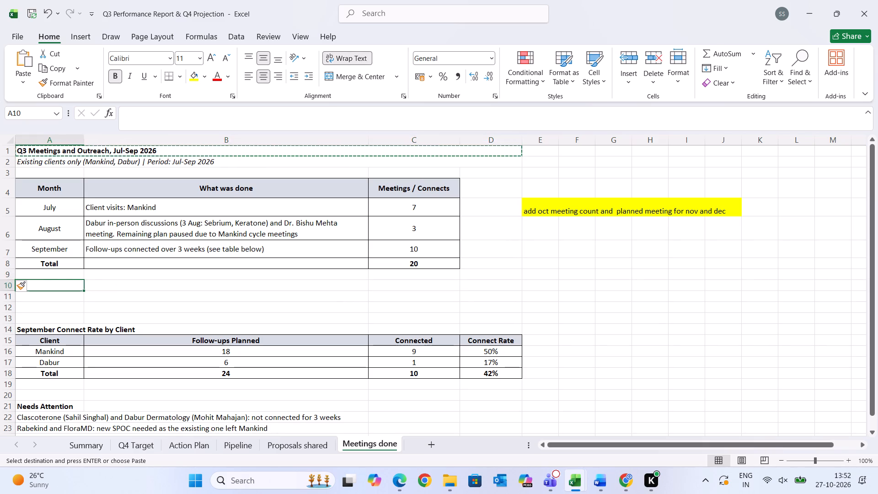
key(ctrl+v)
click(79, 311)
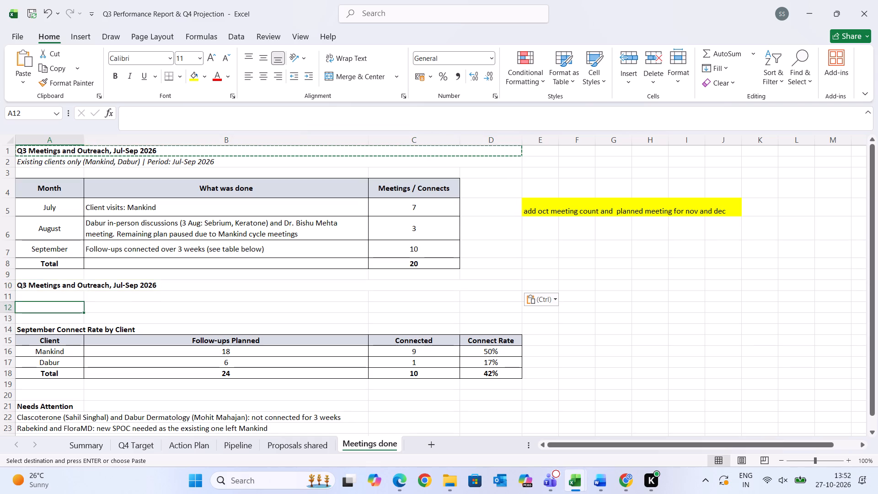
double_click(28, 286)
click(27, 286)
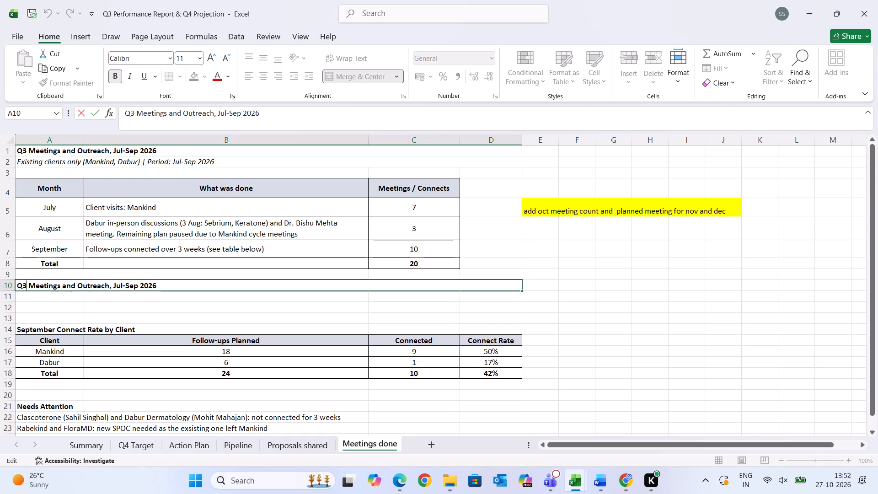
key(BackSpace)
key(4)
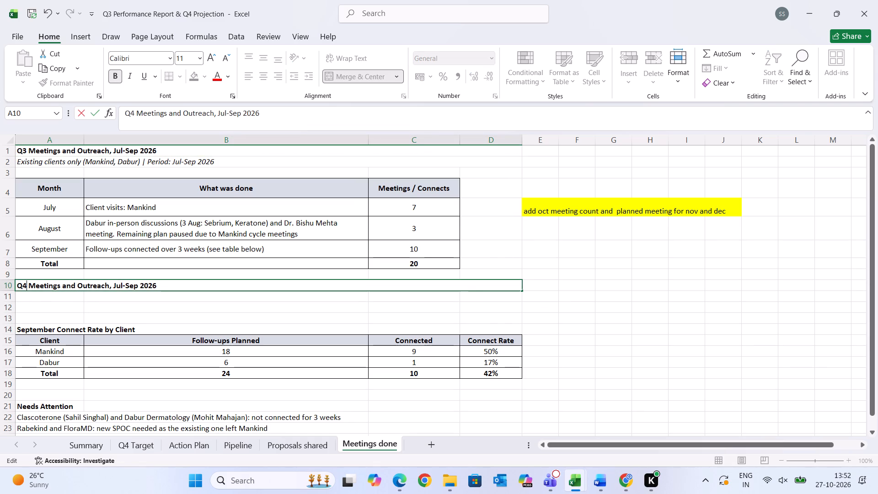
click(31, 299)
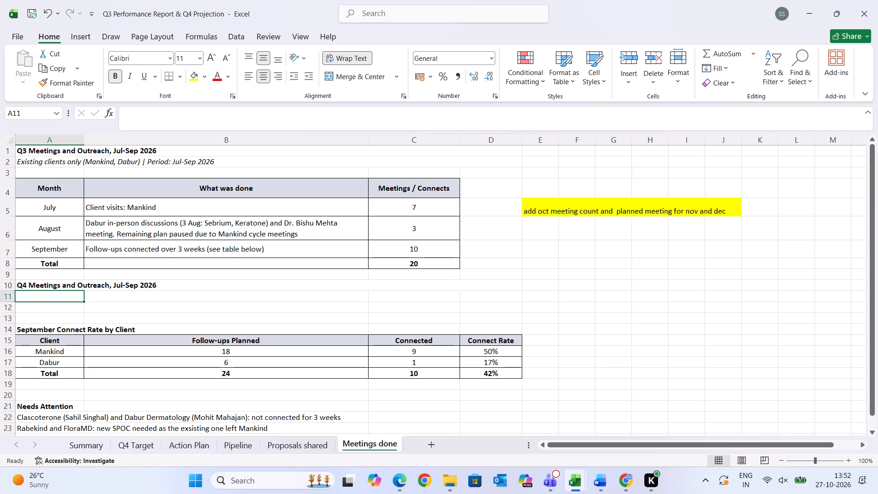
In row 11 under the Q4 heading, enter "Oct" as the month and "Clinet Visits: Mankind, Dabur, Jagsonpal" as what was done.
click(112, 309)
click(56, 301)
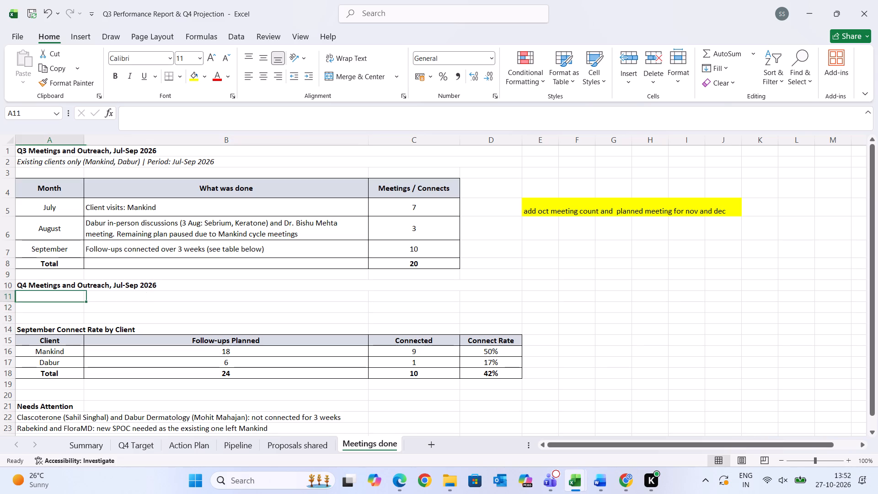
text(Oct)
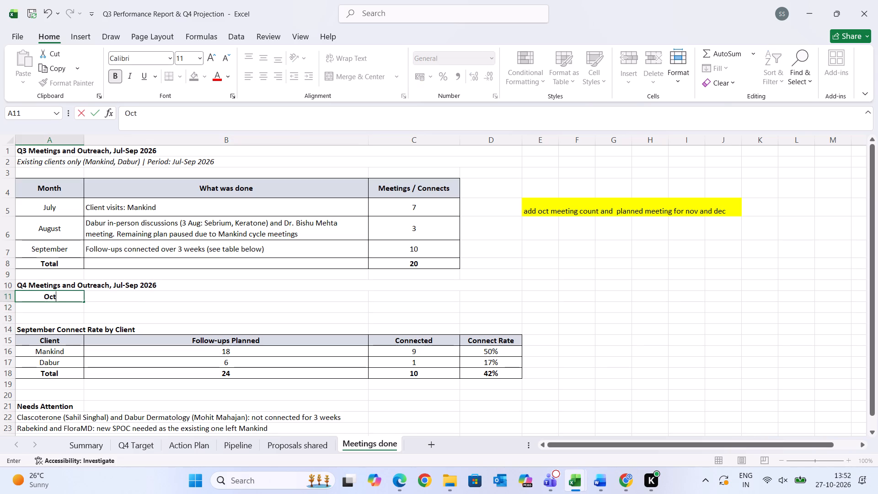
key(Right)
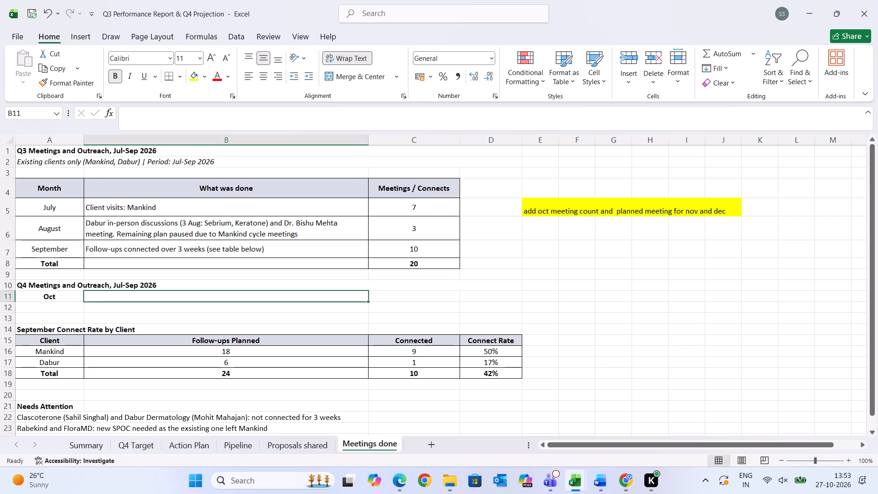
text(Clirnet)
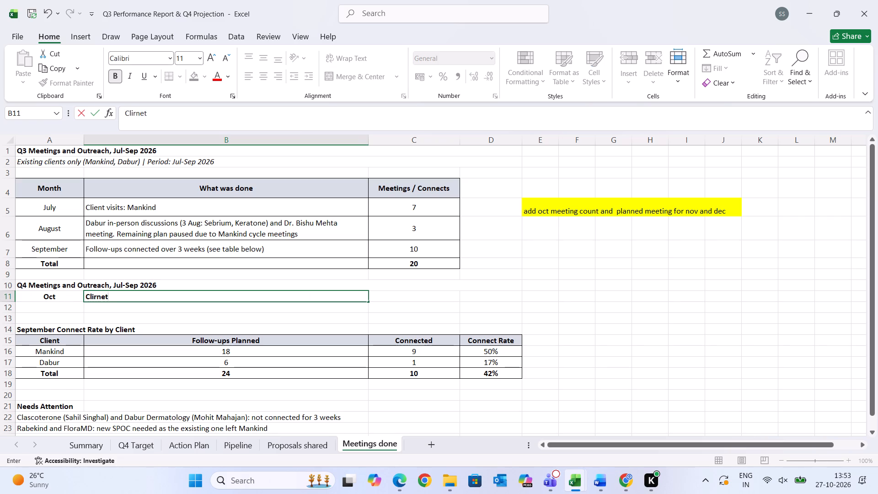
key(BackSpace)
key(BackSpace)
key(BackSpace)
key(BackSpace)
text(net Visitns)
key(BackSpace)
key(BackSpace)
key(BackSpace)
key(s)
key(BackSpace)
text(ts: Mankind,)
key(space)
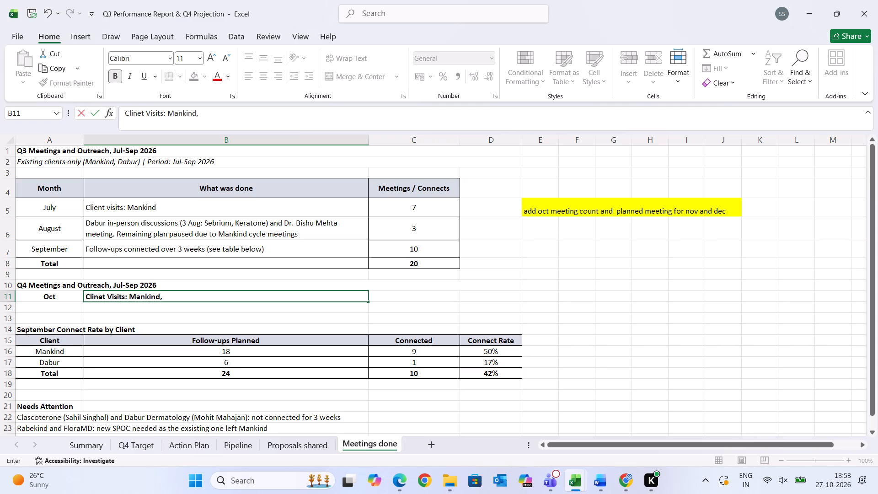
text(Dabur, Jagson)
text(pal)
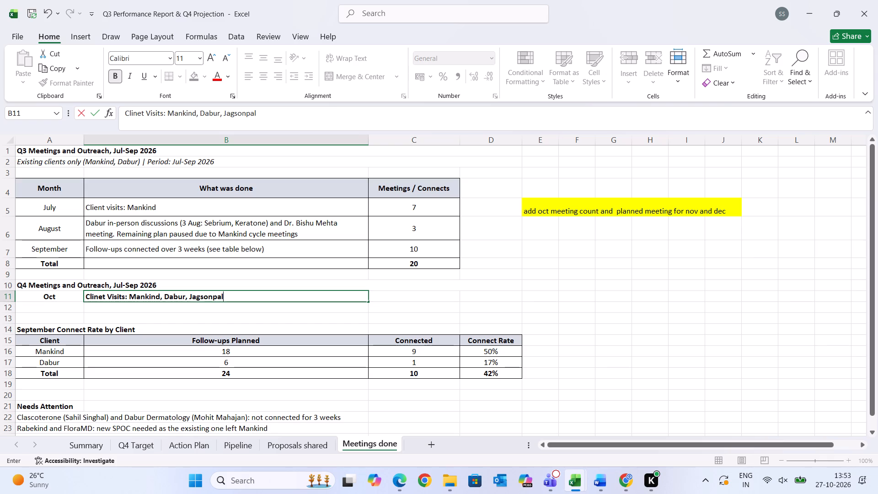
key(Right)
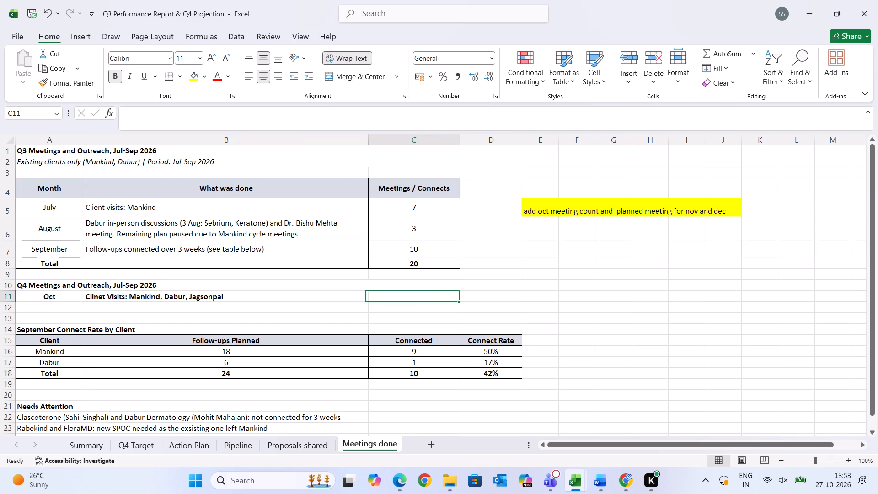
Extend the October month label in A11 to "Oct (till 27 Oct)".
double_click(59, 295)
key(space)
key(shift+parenleft)
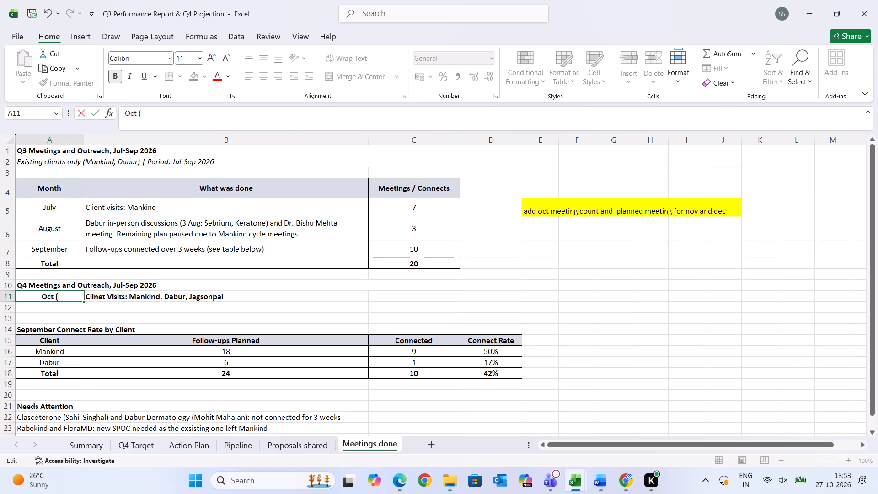
text(till)
key(space)
text(27 O)
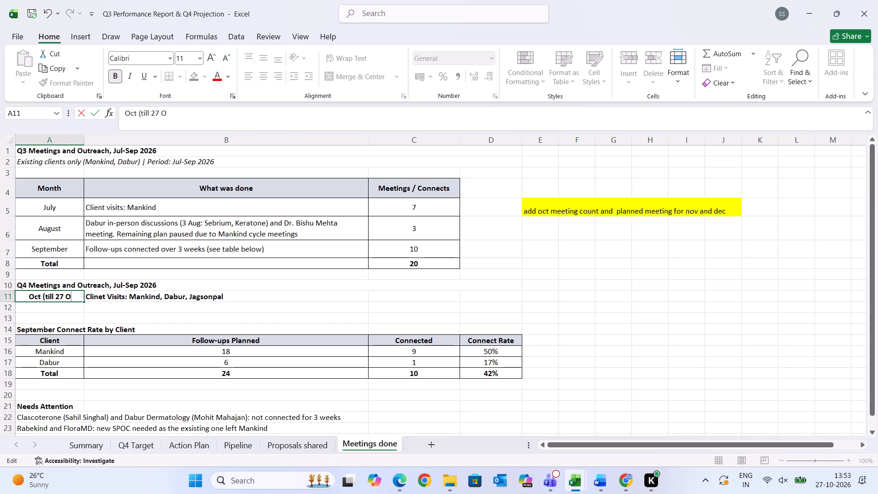
text(ct))
key(Right)
key(Right)
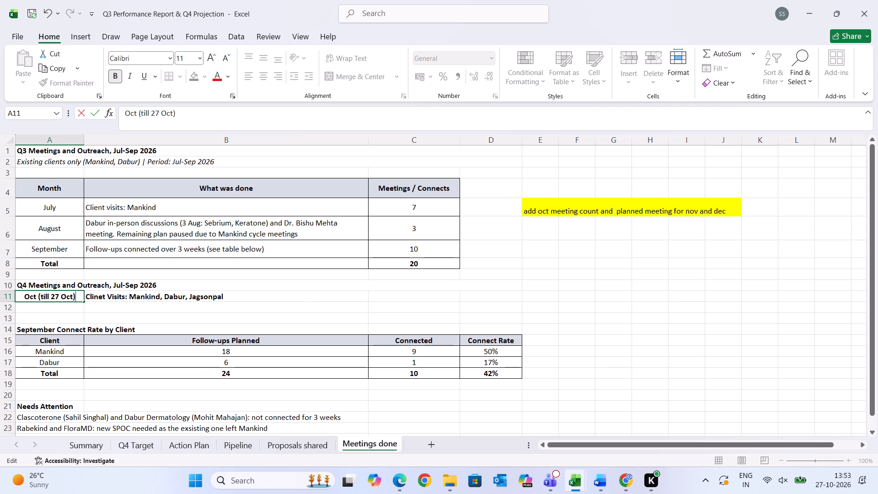
click(119, 295)
Enter 18 as the October meetings count in C11.
key(Right)
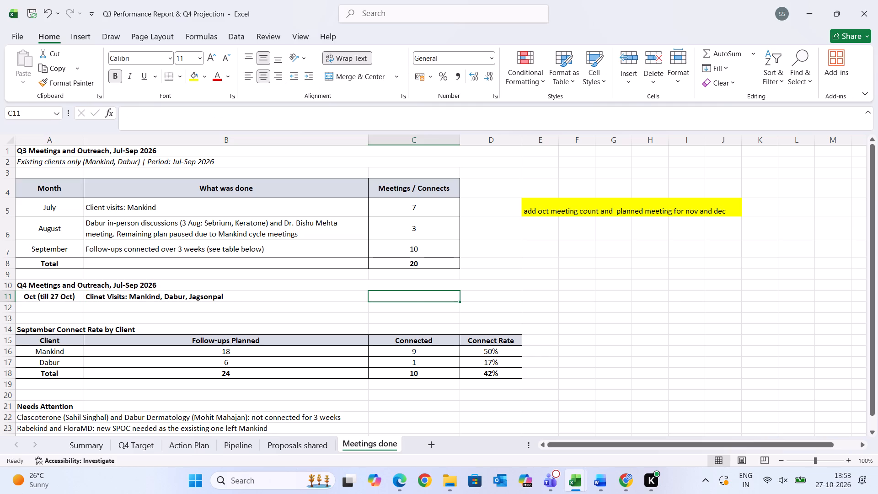
text(18)
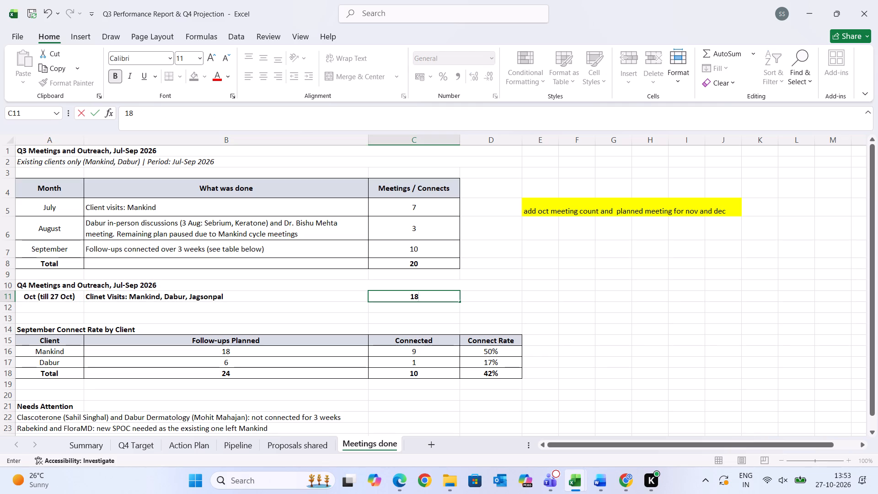
key(Down)
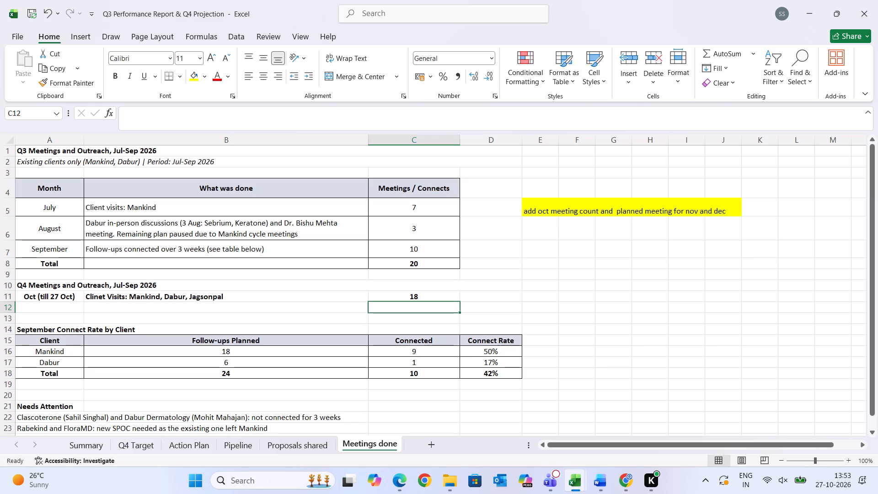
key(Up)
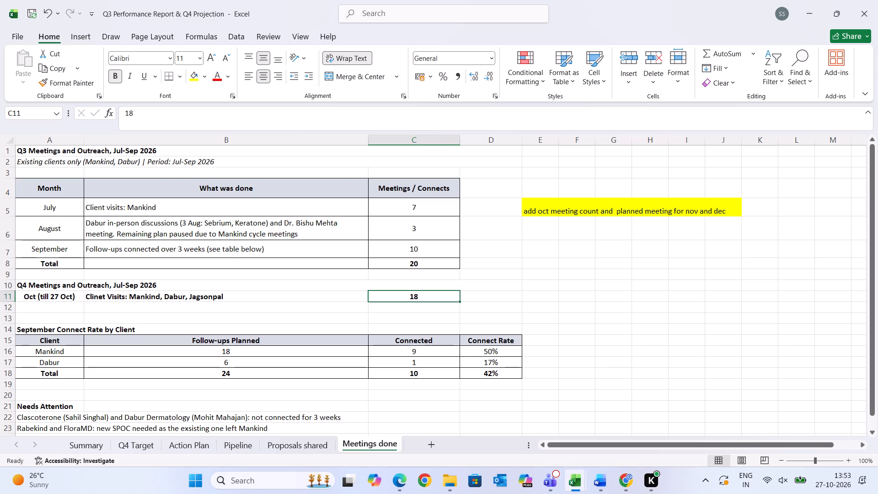
Enter "Nov" as the month label in A12, below the October row.
key(Left)
key(Left)
key(Left)
key(Down)
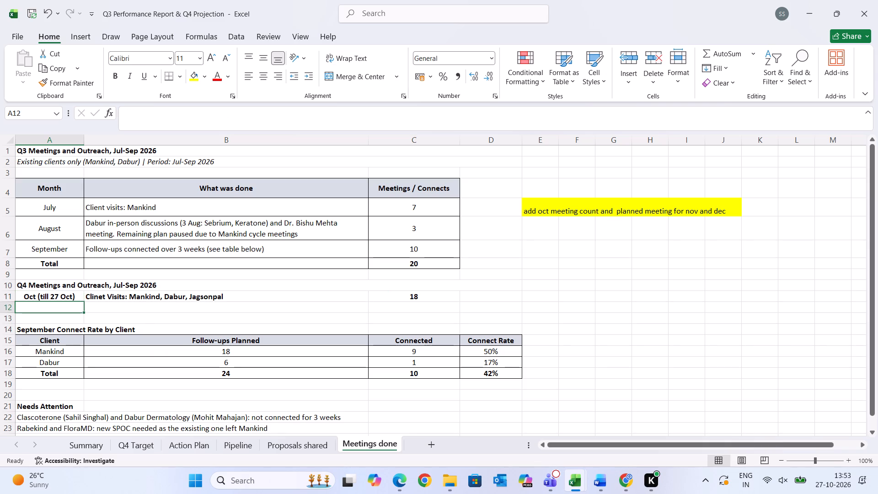
text(Nov)
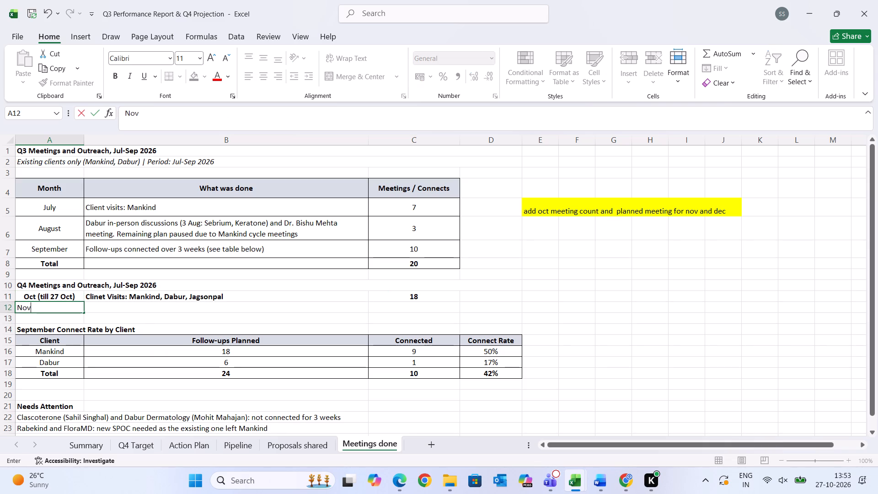
key(Right)
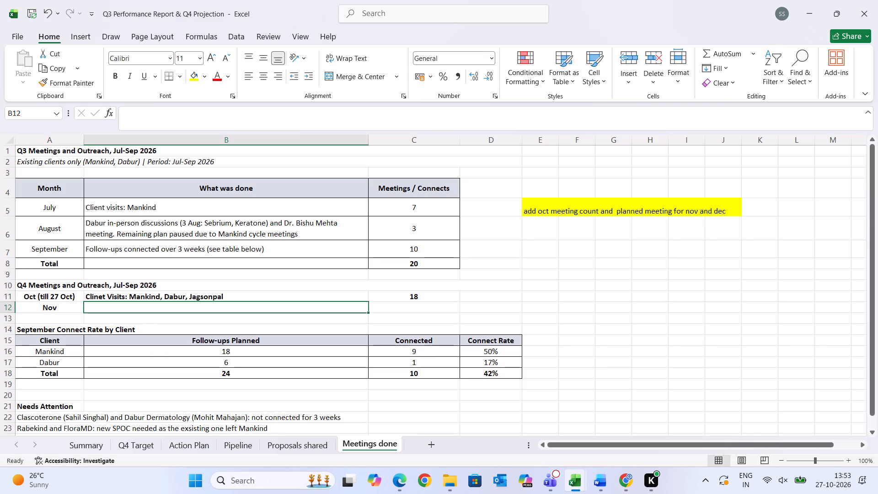
Enter "Client Visits: Mankind, Dabur, Jagsonpal," as the November description in B12, with "Client" spelled correctly.
key(shift+c)
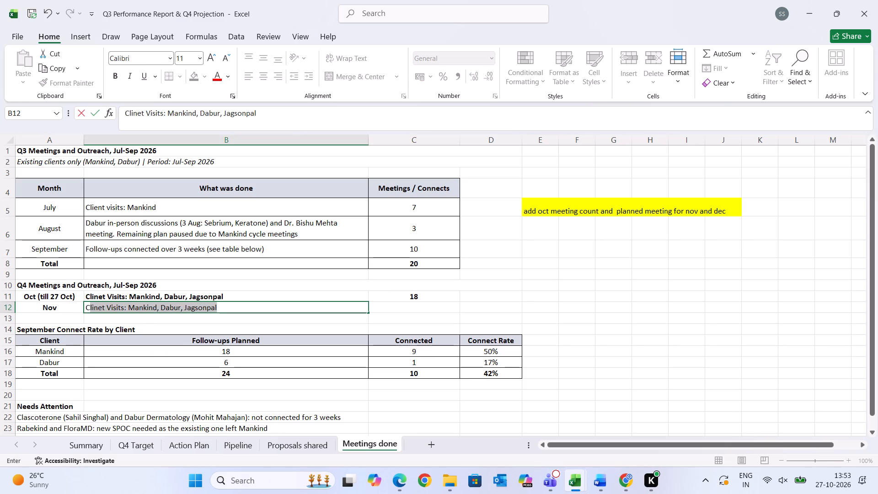
click(230, 308)
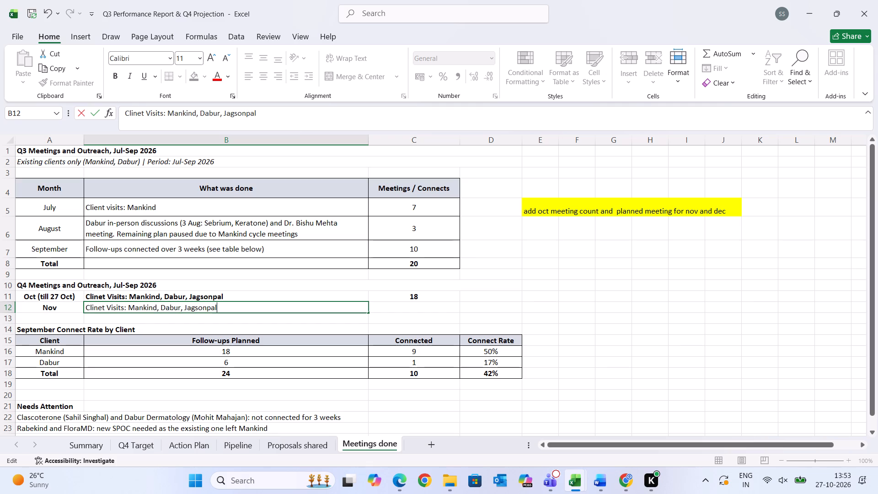
key(comma)
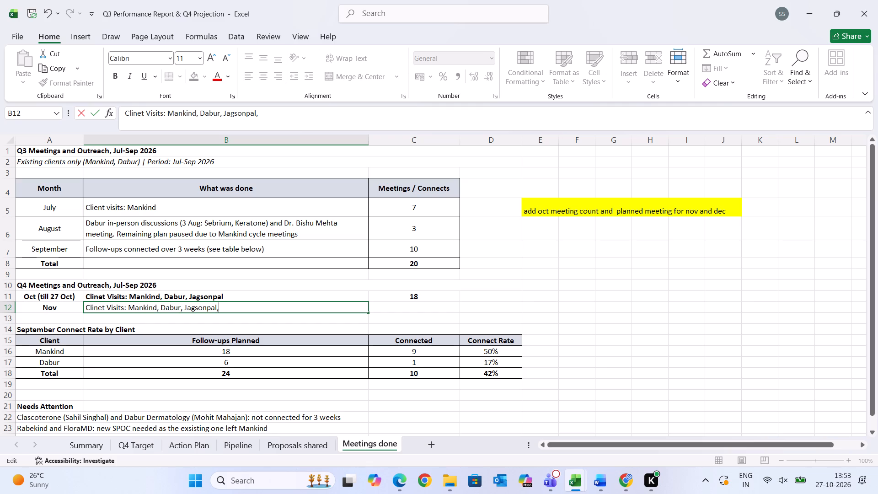
key(space)
click(86, 307)
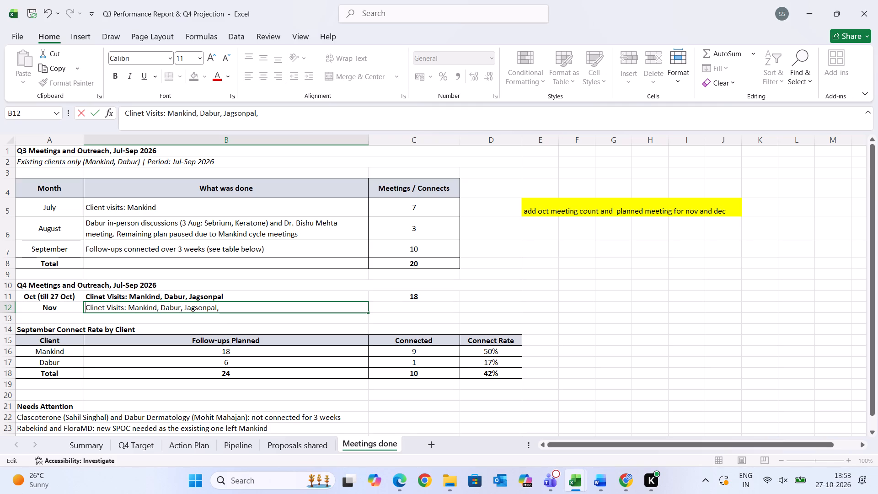
click(102, 306)
key(BackSpace)
key(BackSpace)
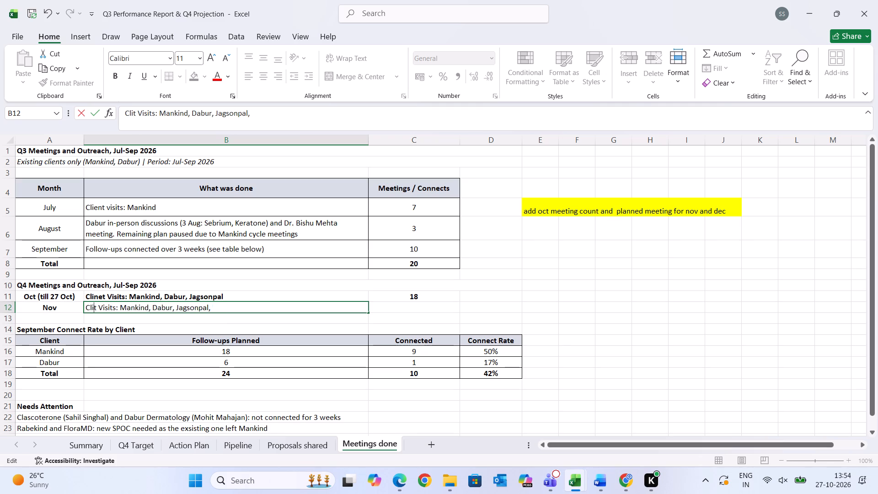
key(BackSpace)
key(e)
key(BackSpace)
text(iennt)
key(BackSpace)
key(BackSpace)
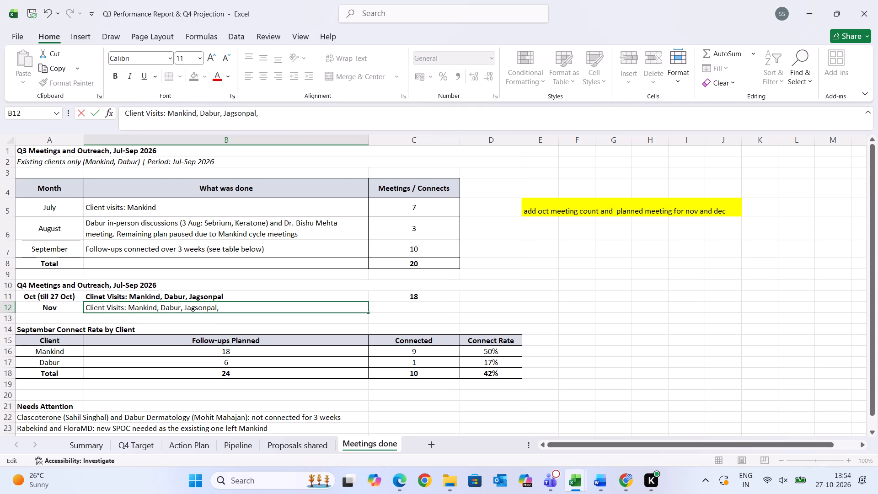
Change the first word of the October description in B11 to "Clienet".
double_click(96, 298)
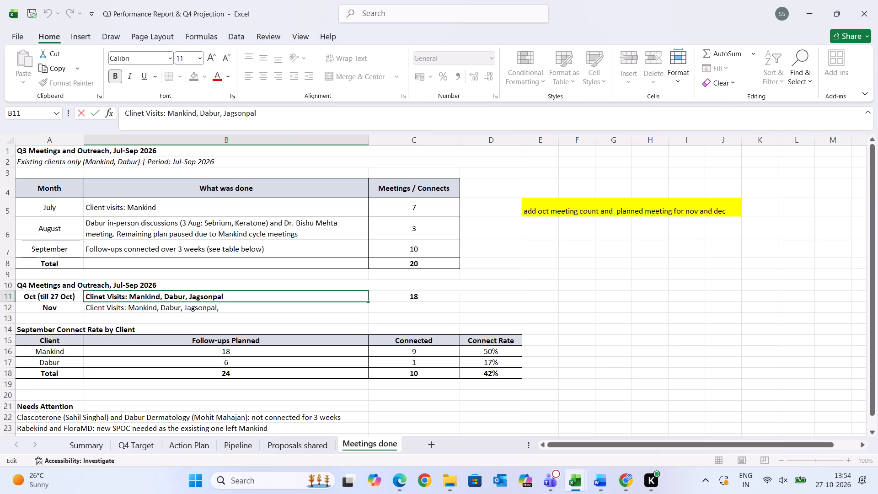
key(e)
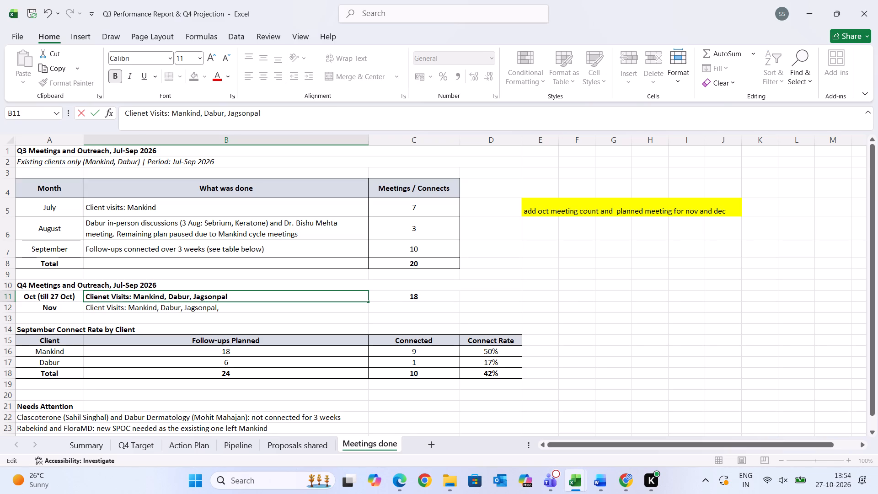
Prefix the November description in B12 with "Target" and add "Dr.Morepen" to the end of its client list.
double_click(99, 311)
click(86, 306)
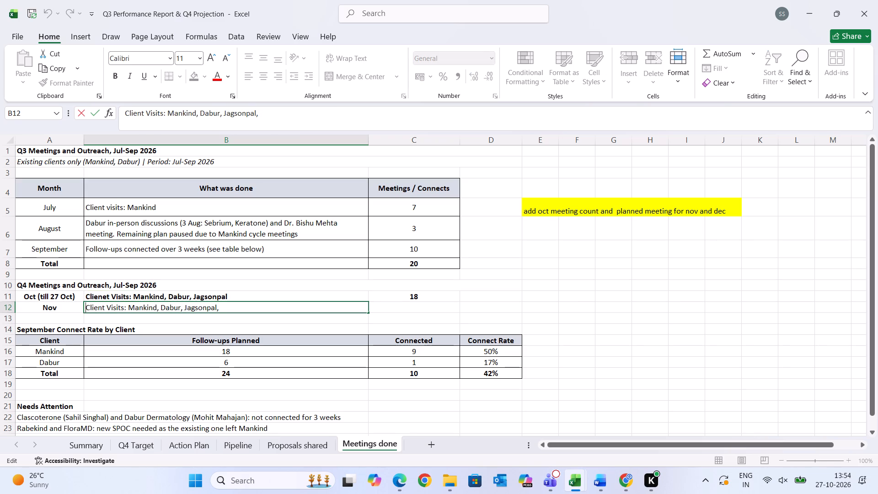
text(Target)
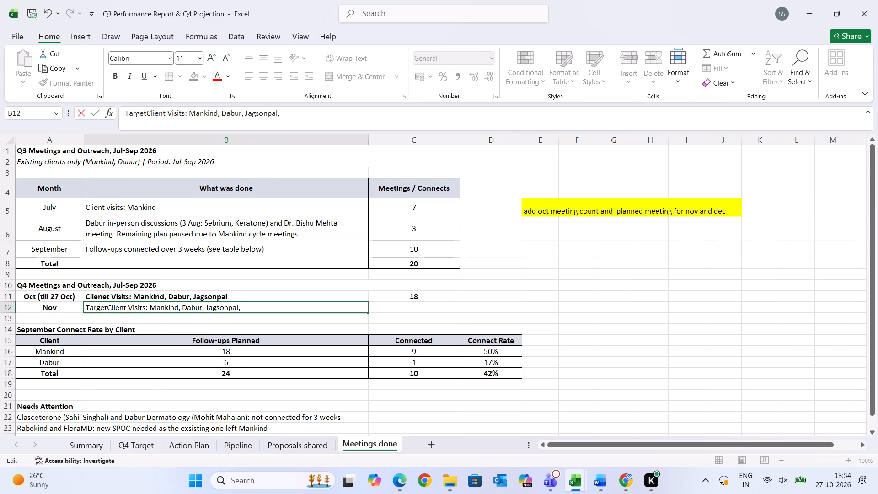
key(space)
click(264, 310)
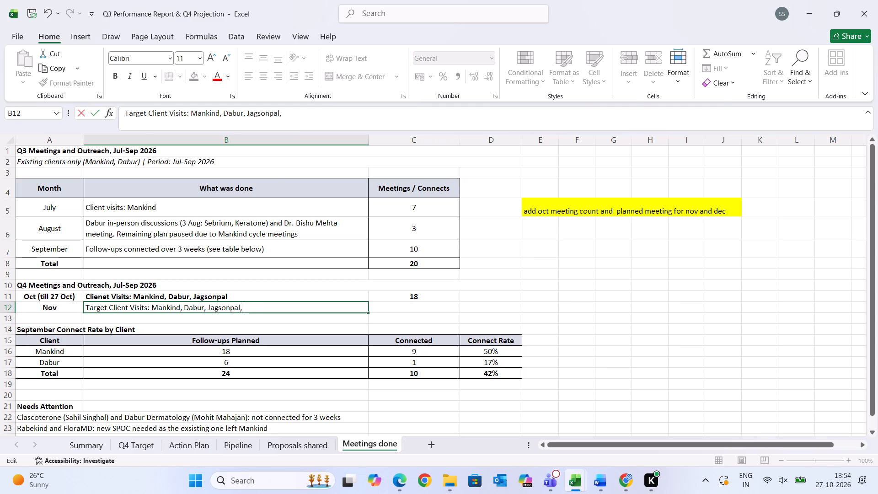
text(Dr.Morepen)
key(Right)
Enter 40 as the planned November meetings count in C12.
click(383, 306)
text(30)
key(Down)
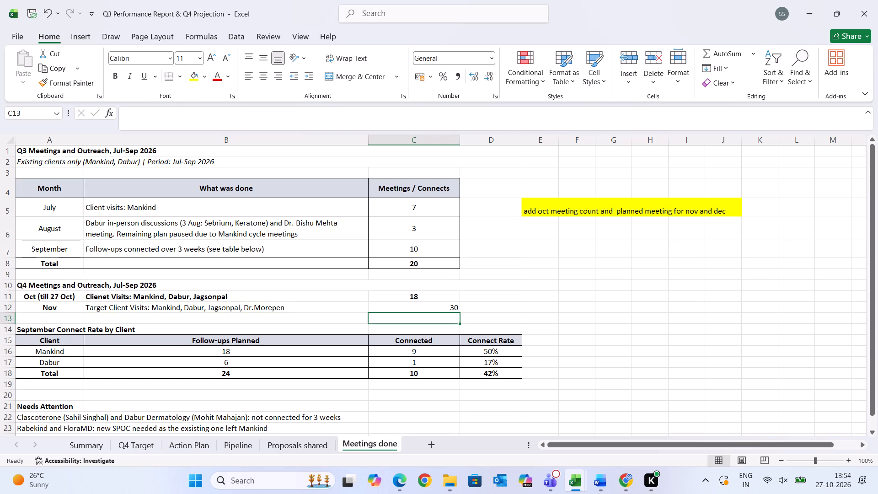
key(Up)
key(BackSpace)
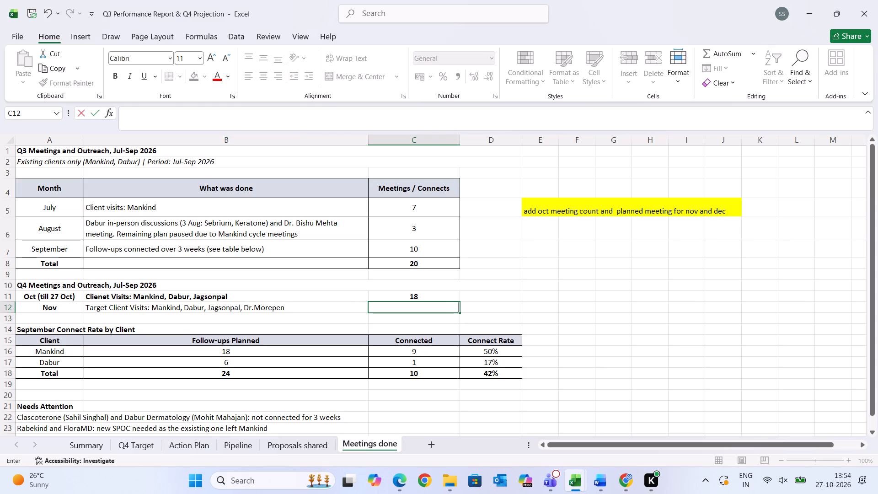
text(40)
key(Return)
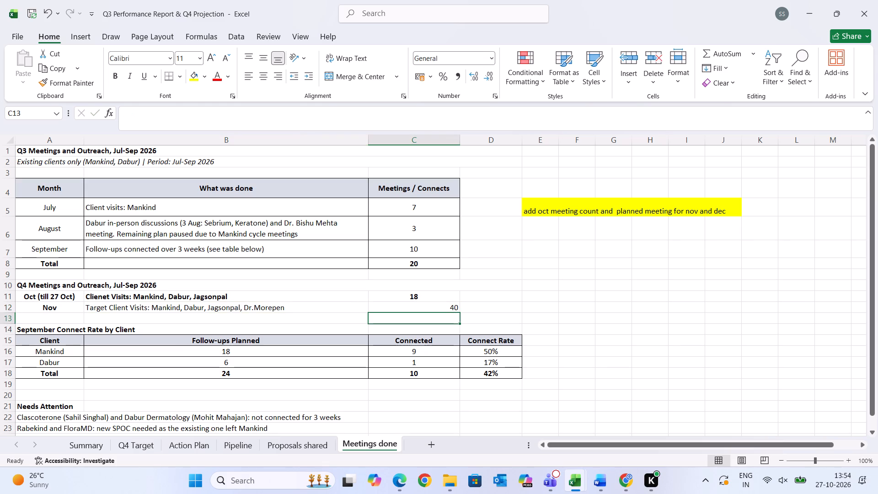
Enter "Dec" as the month label in A13, below the November row.
click(383, 306)
key(Down)
key(Left)
key(Left)
text(Dec)
key(Right)
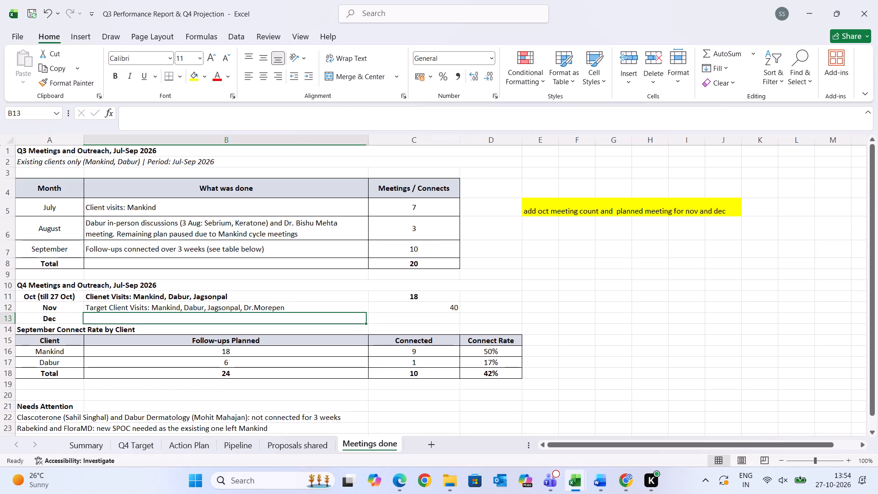
Fill the November description down to B13 and append ", Nestle" to the December client list.
click(252, 306)
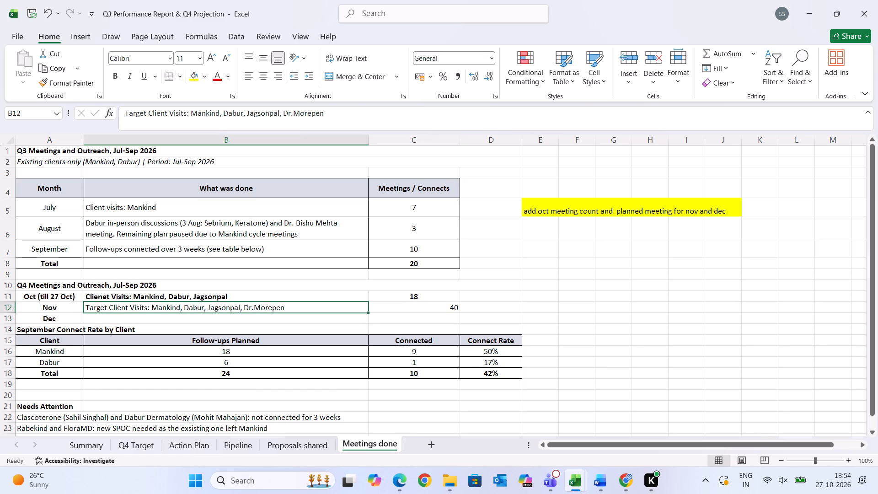
drag(369, 311, 368, 319)
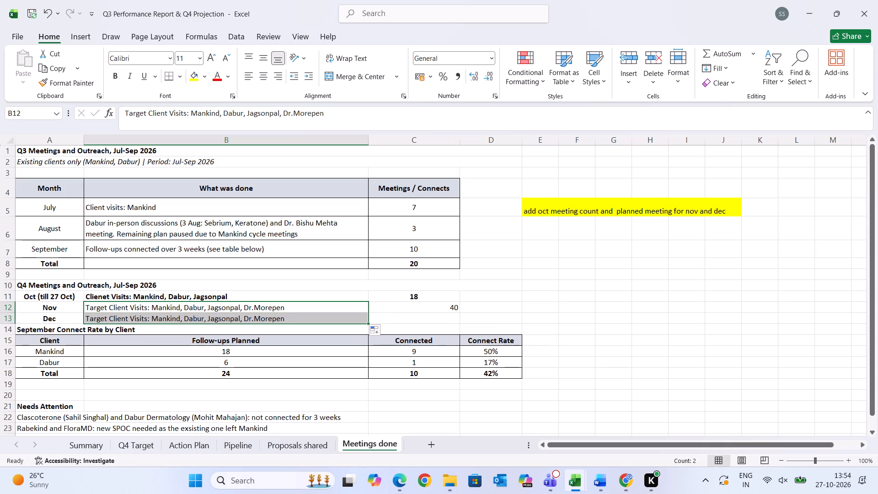
double_click(300, 316)
text(, Nestle)
Enter 40 as the planned December meetings count in C13.
key(Right)
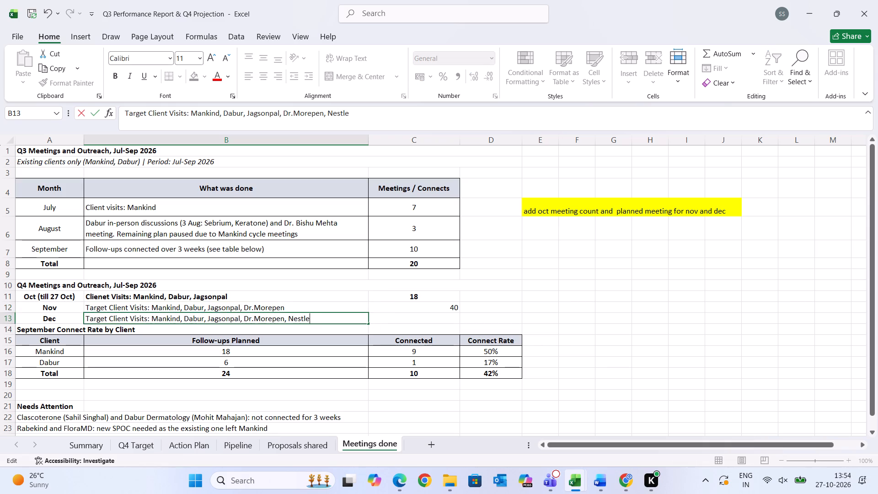
text(40)
key(BackSpace)
key(BackSpace)
key(Right)
click(397, 321)
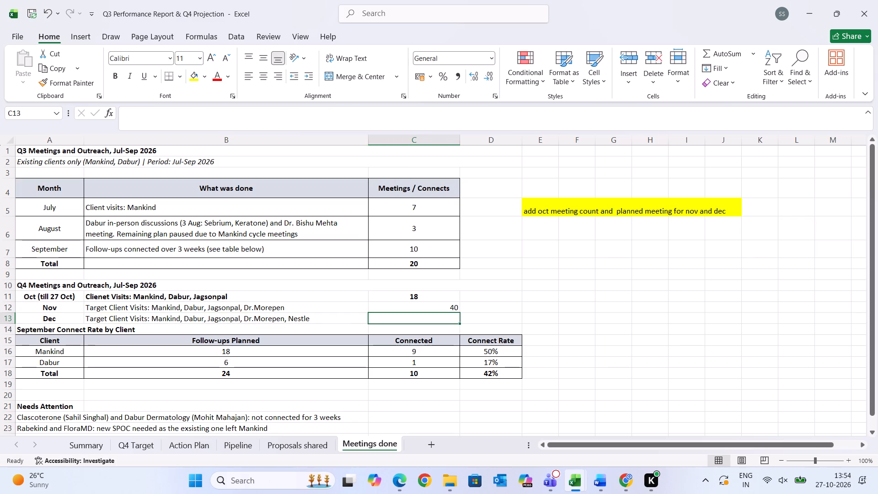
text(40)
click(492, 306)
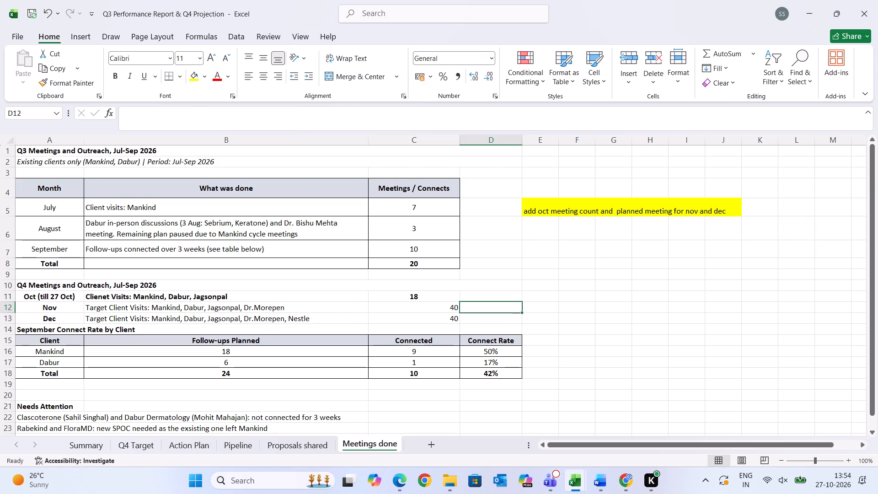
Insert three blank rows above the December row, starting at row 13.
click(11, 321)
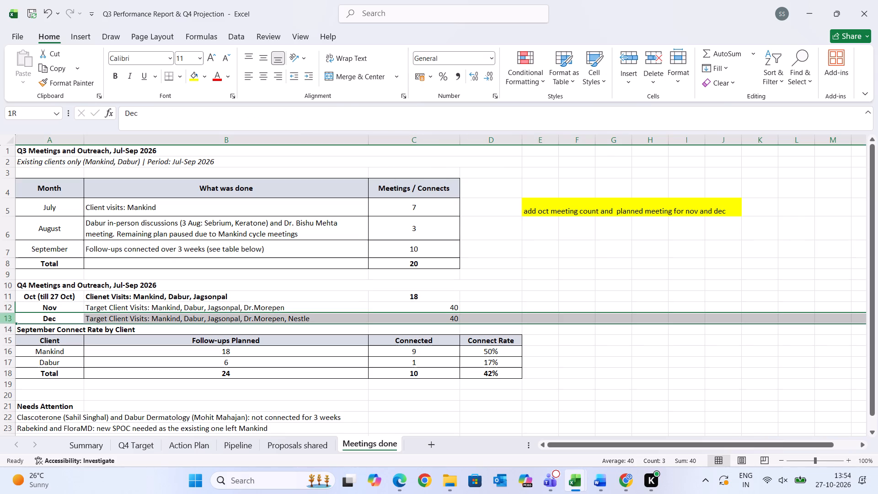
key(ctrl+plus)
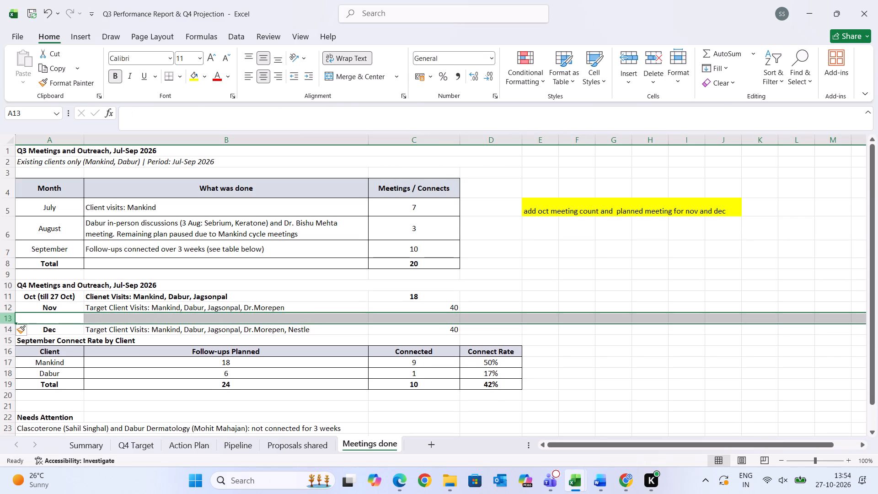
key(ctrl+plus)
key(ctrl+plus)
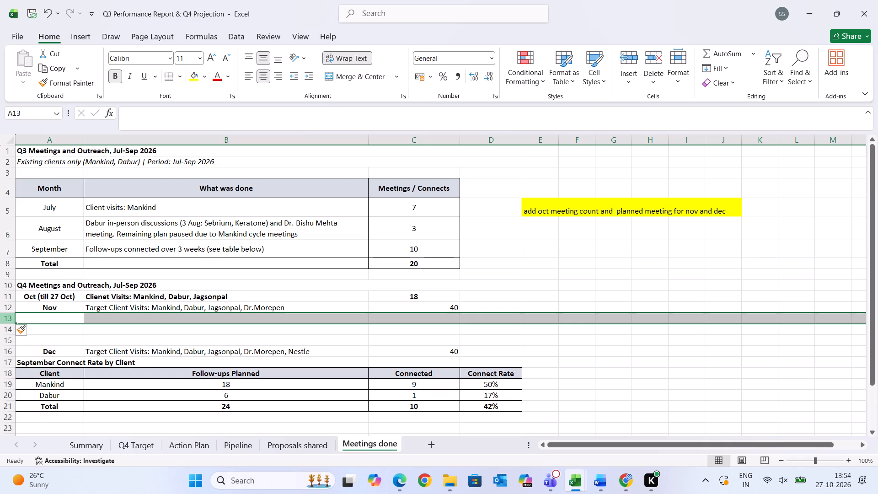
Copy the December entries from A16:C16 to row 13, directly below November.
drag(36, 346, 396, 351)
key(ctrl+c)
click(67, 322)
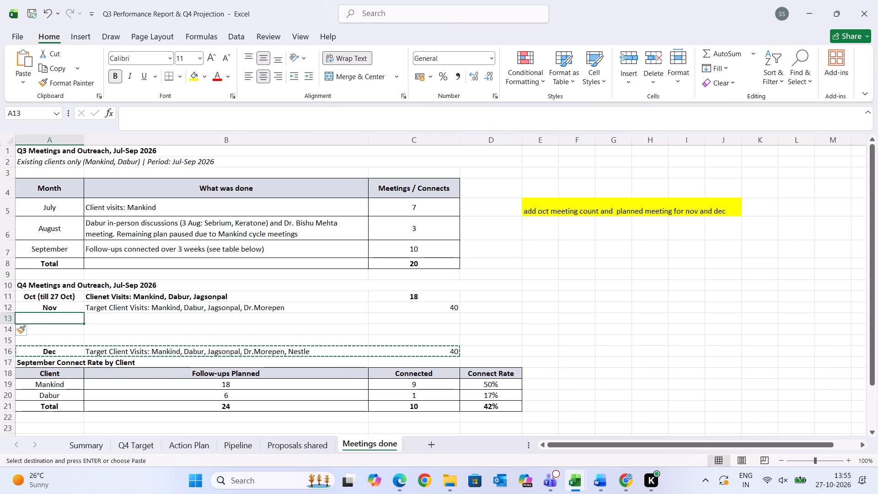
key(ctrl+v)
click(95, 342)
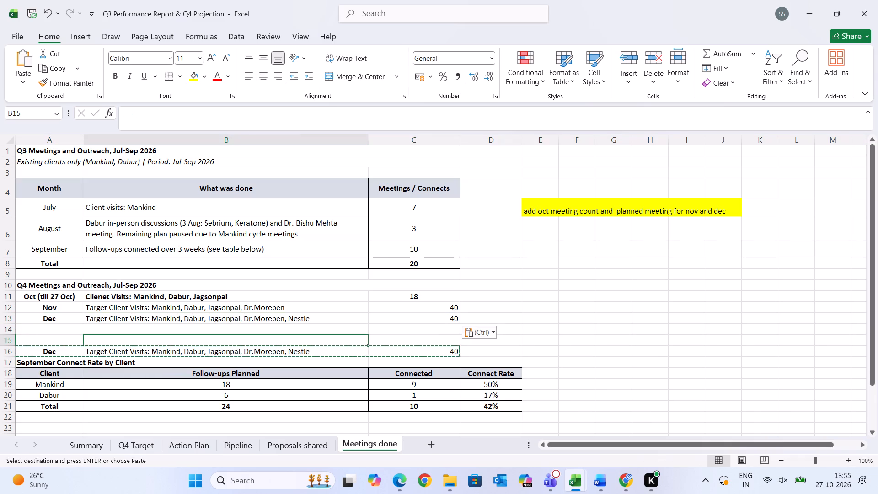
Clear the leftover duplicate December entries from A16:C16.
drag(45, 350, 420, 347)
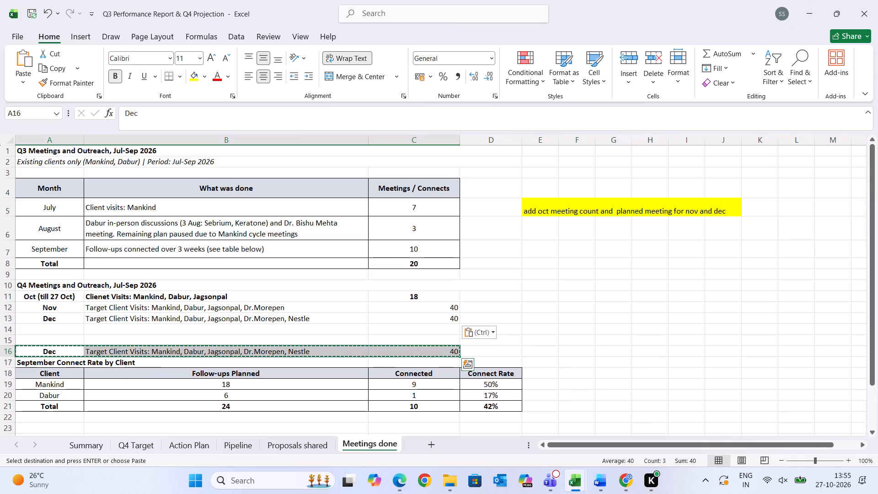
key(BackSpace)
key(Delete)
click(471, 348)
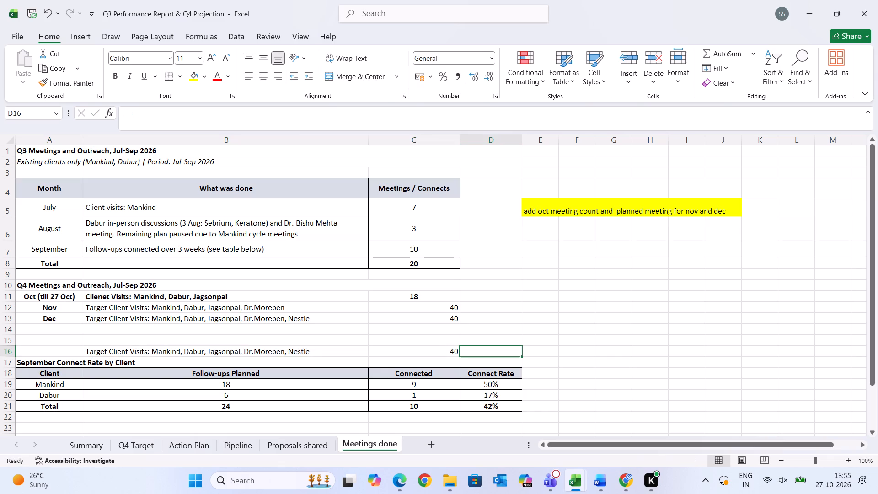
drag(432, 349, 143, 360)
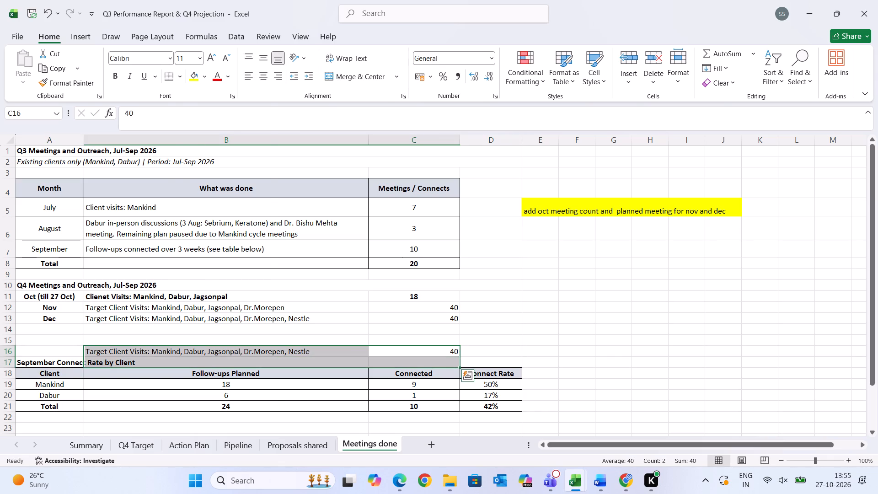
right_click(143, 360)
click(394, 352)
click(394, 352)
drag(394, 352, 323, 353)
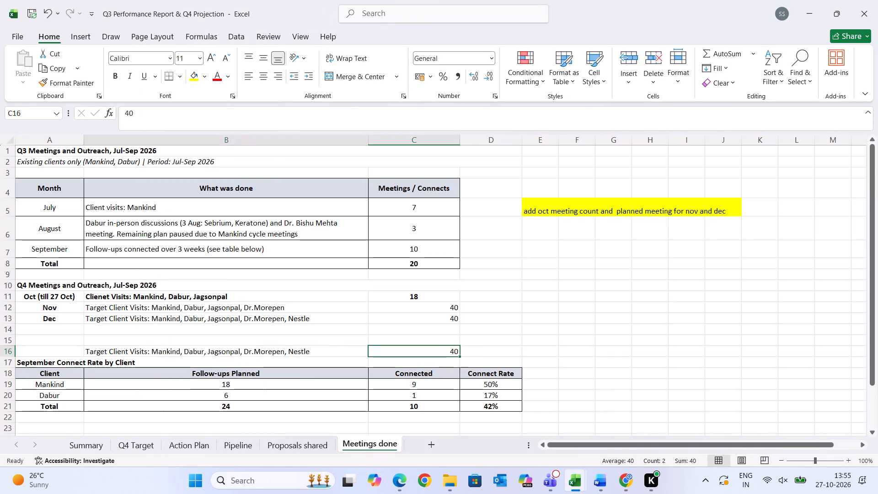
drag(323, 353, 249, 354)
key(Delete)
Add a "Total" label in A14 and sum the October to December meetings in C14 with =SUM(C11:C13).
click(38, 326)
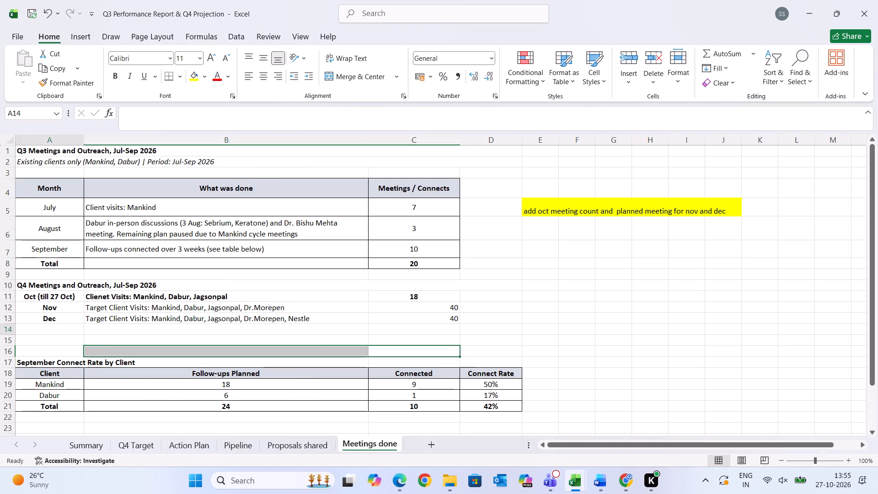
text(Tota)
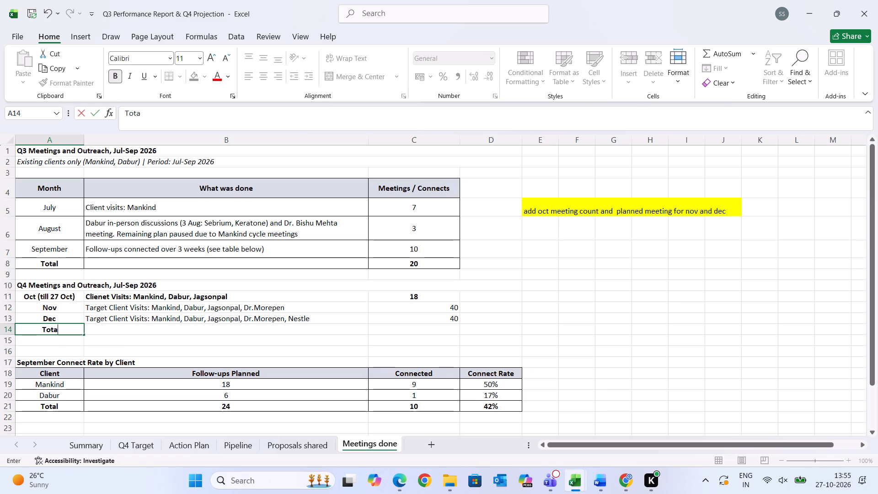
key(l)
key(Right)
key(Right)
key(Right)
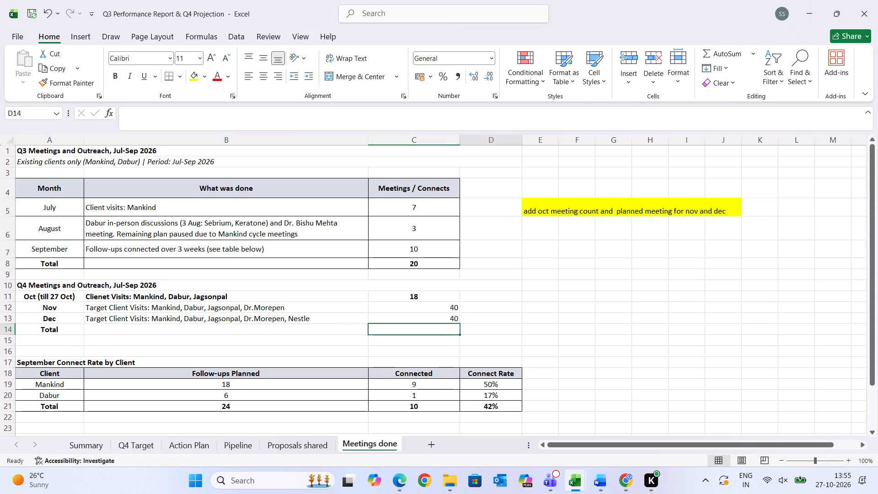
key(Left)
text(=w)
key(BackSpace)
text(sum)
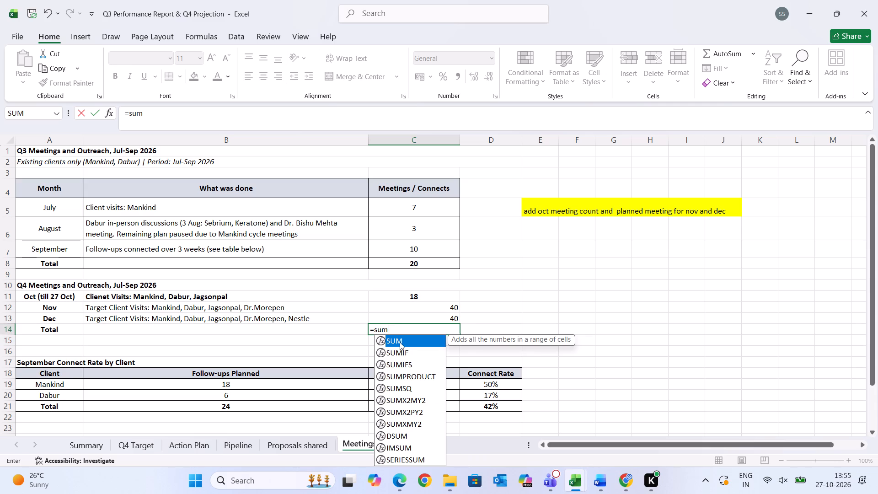
double_click(400, 342)
drag(422, 295, 427, 319)
key(shift+parenright)
key(Return)
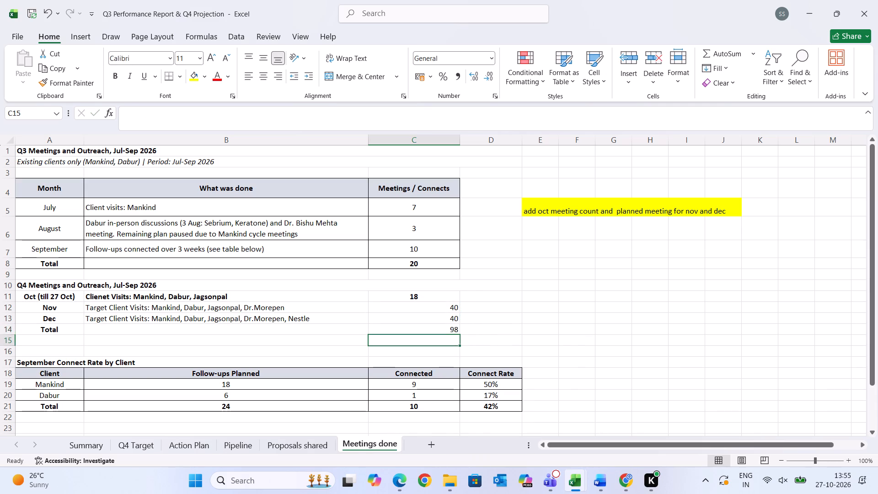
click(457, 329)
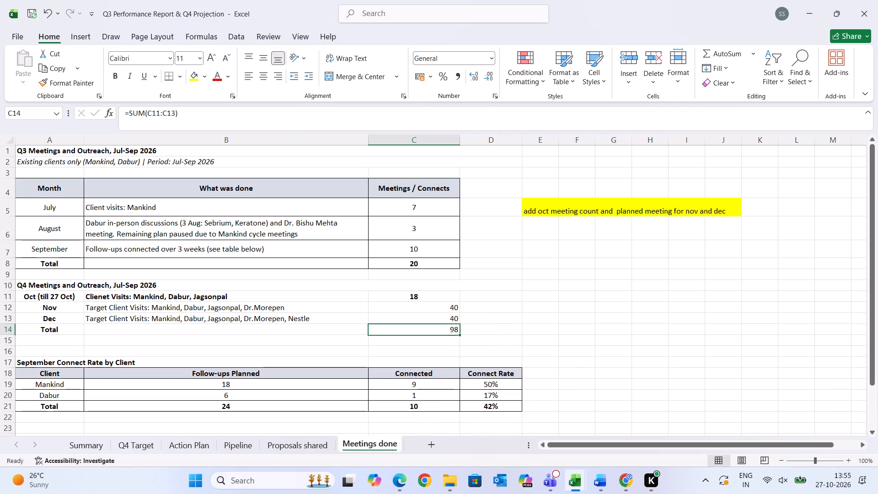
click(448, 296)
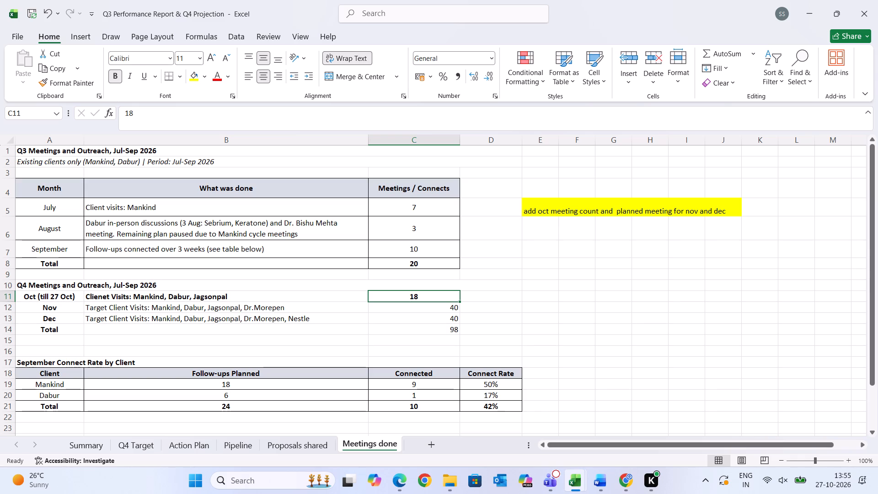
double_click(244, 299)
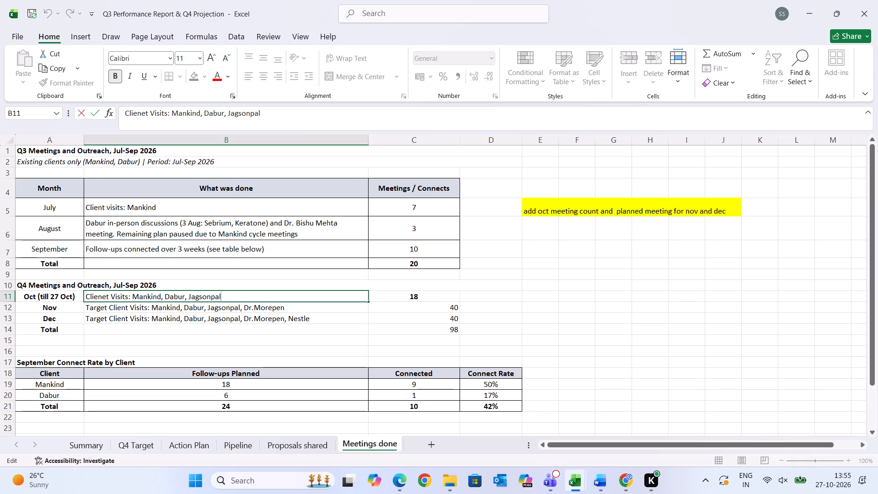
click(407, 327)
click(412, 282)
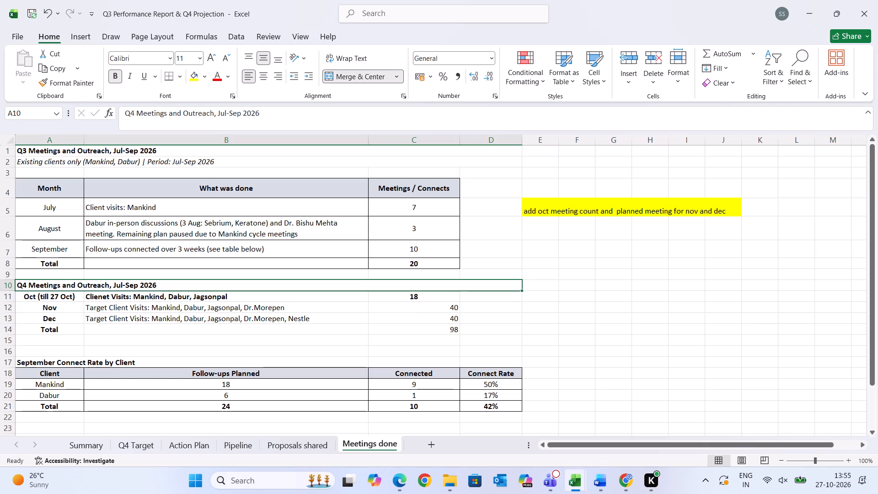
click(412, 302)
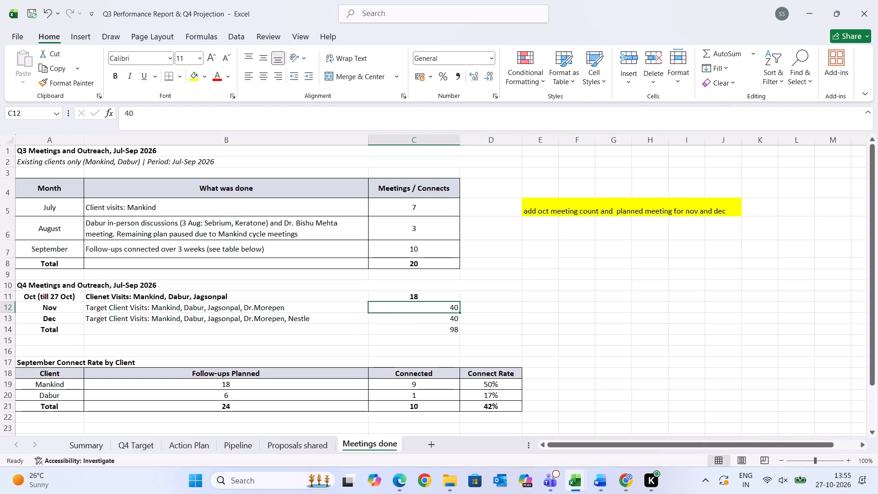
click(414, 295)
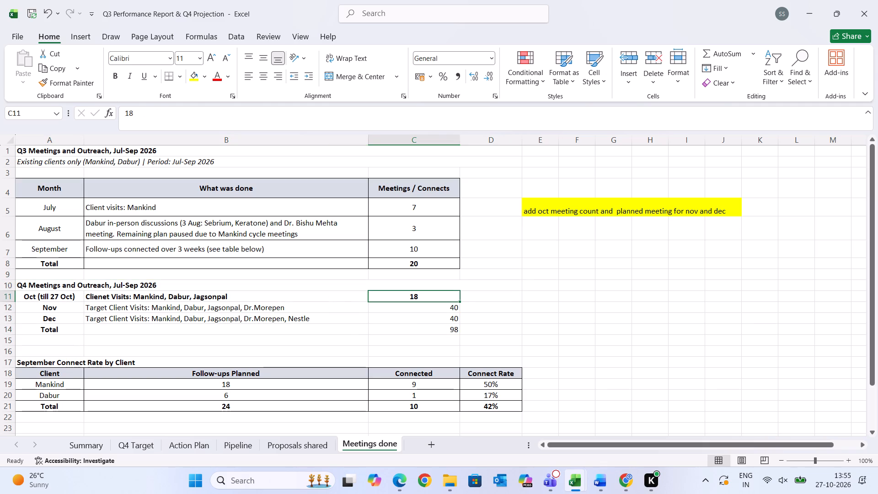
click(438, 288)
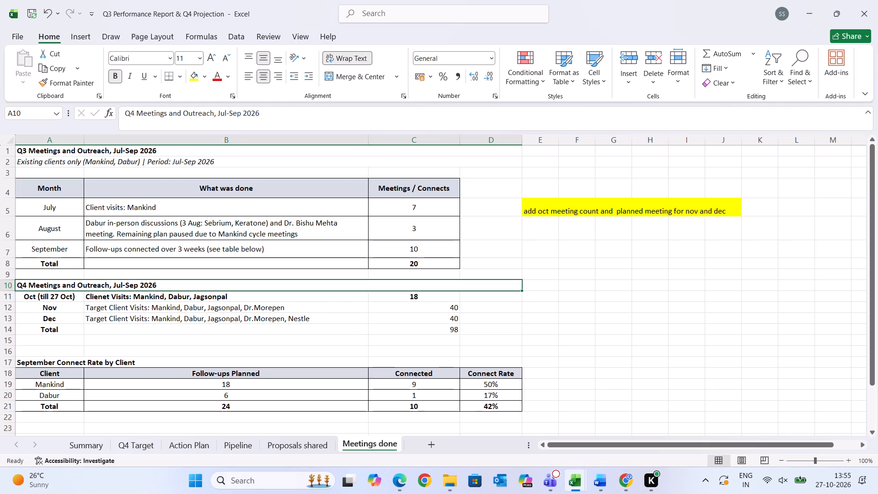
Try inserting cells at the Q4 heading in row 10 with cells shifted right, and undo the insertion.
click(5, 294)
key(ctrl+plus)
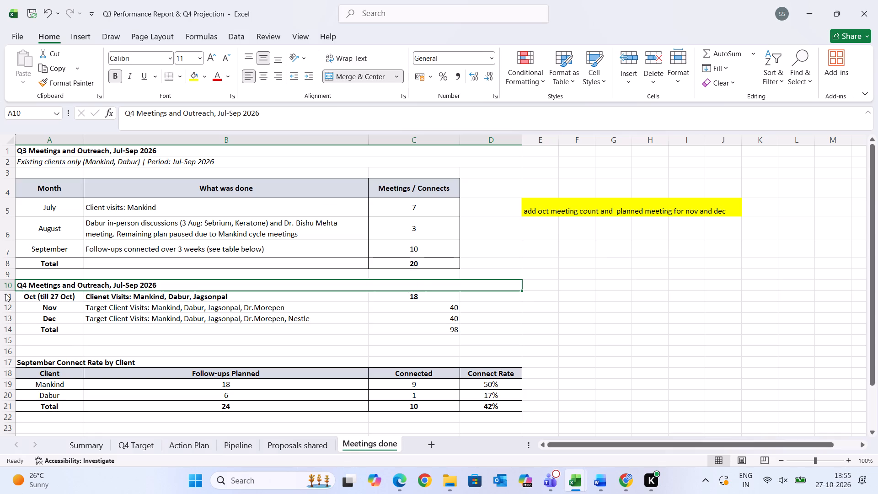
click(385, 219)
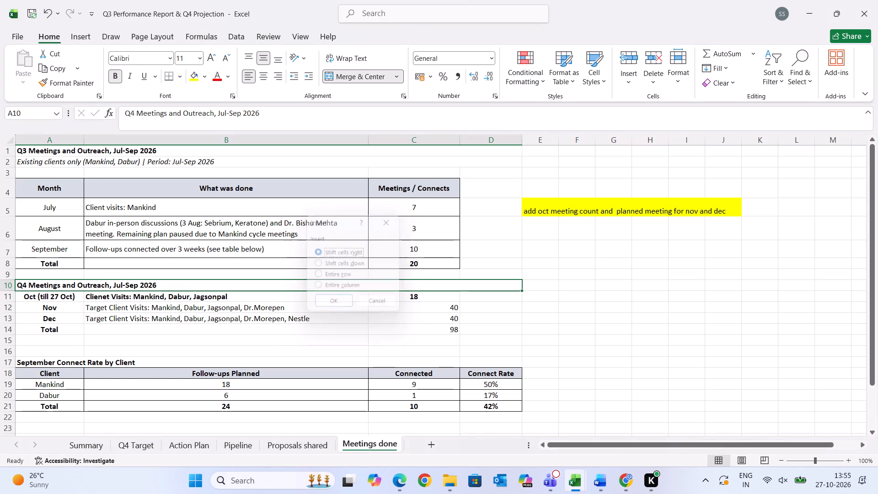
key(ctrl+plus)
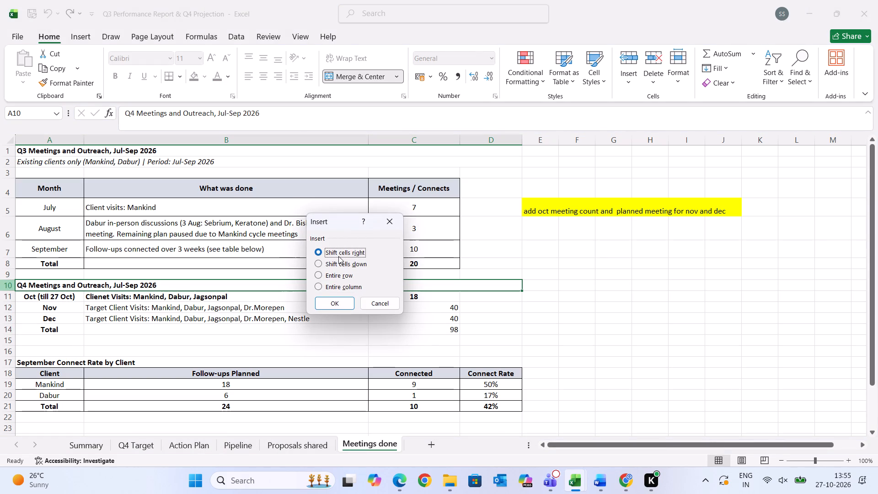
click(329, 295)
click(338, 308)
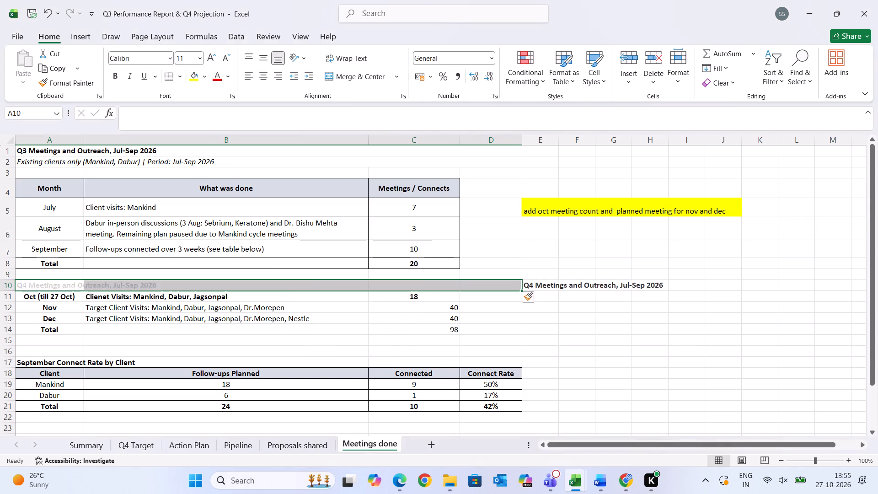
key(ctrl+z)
Insert a blank row above the October row, at row 11.
click(135, 311)
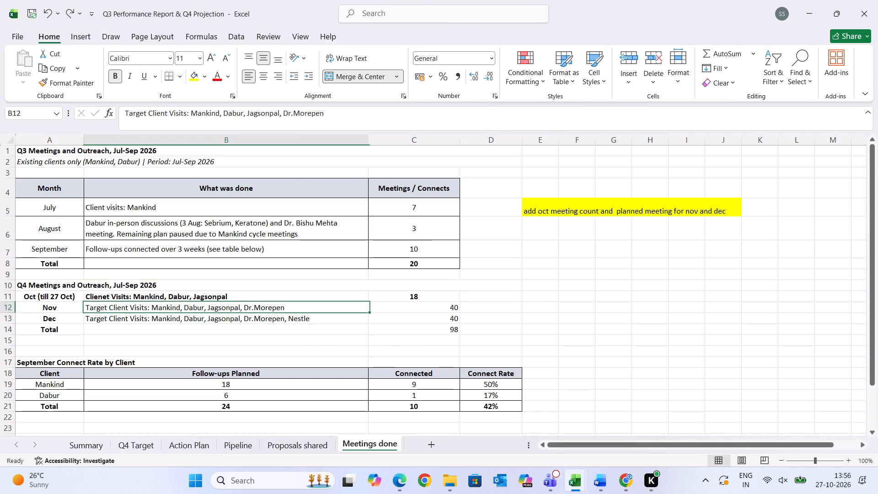
click(12, 301)
click(8, 297)
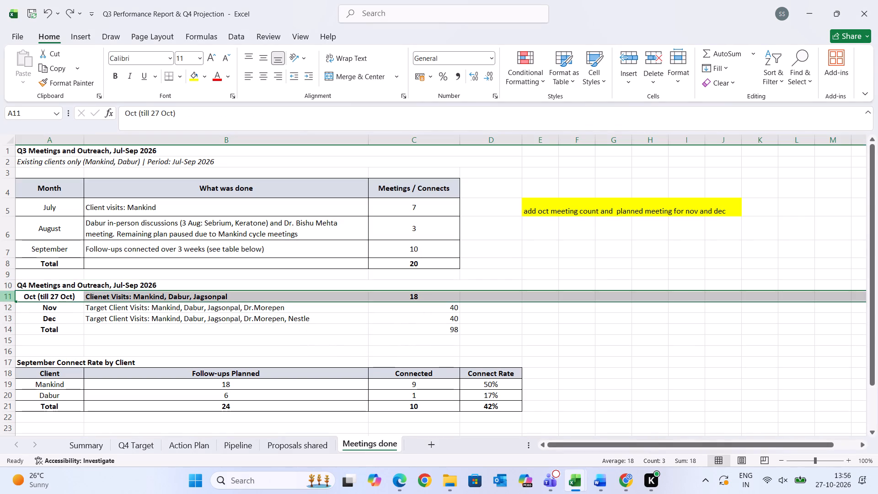
key(ctrl+plus)
Enter the Q4 table headers "Month" in A11 and "What we do" in B11.
click(64, 292)
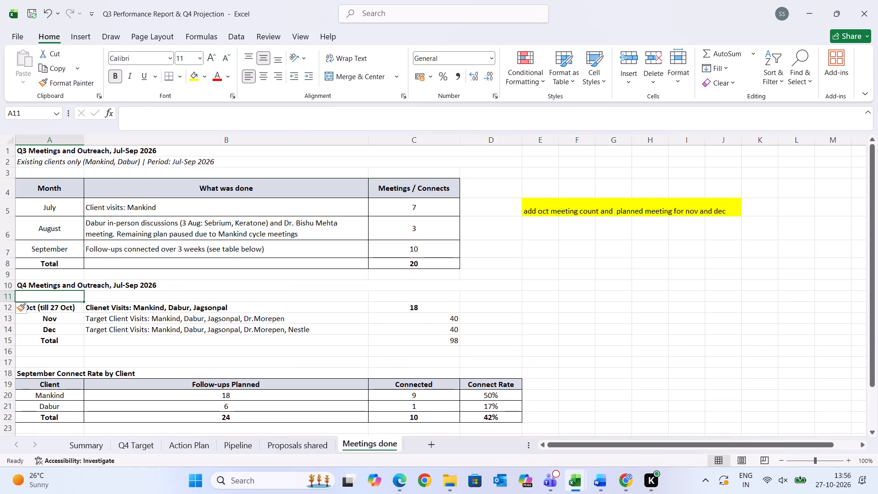
text(Mont)
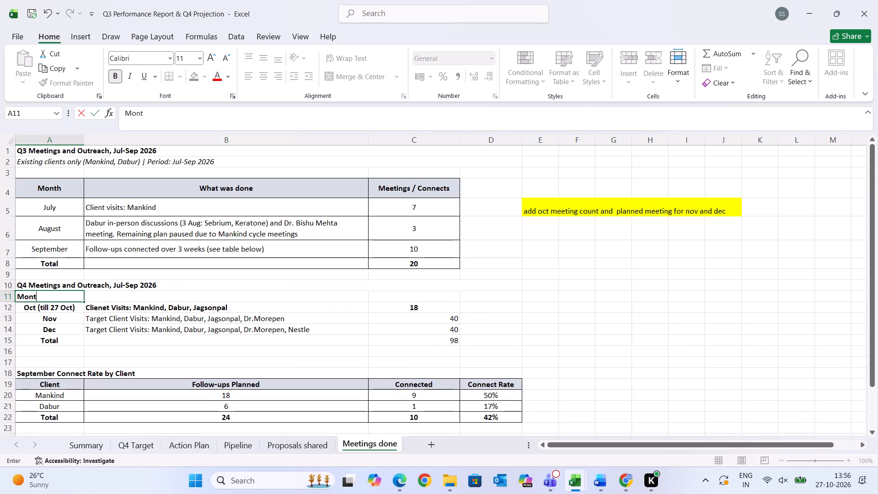
key(h)
key(Right)
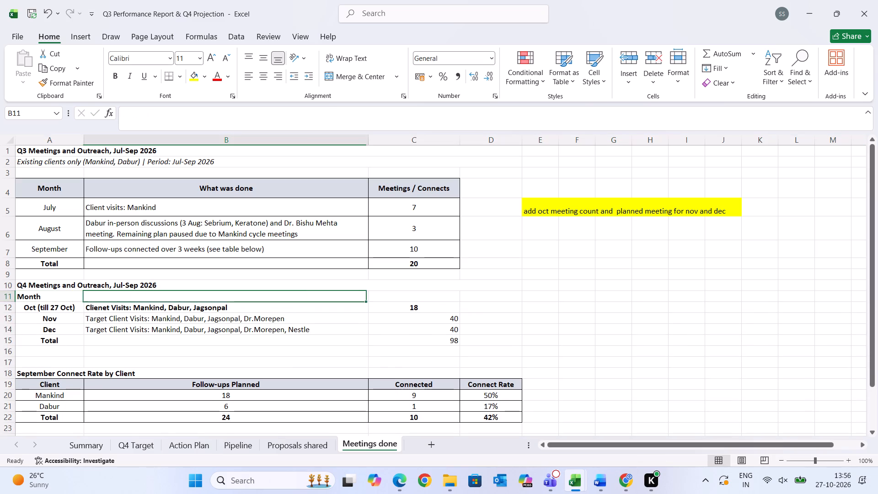
text(Wha)
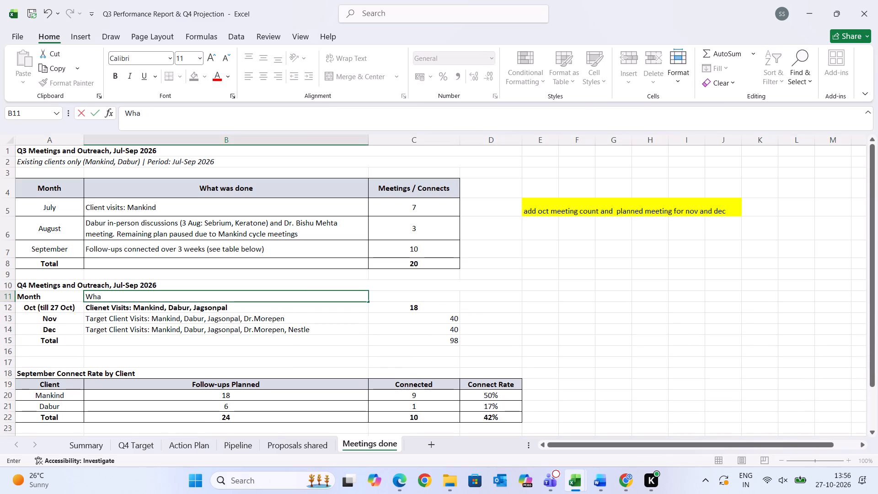
text(t we do)
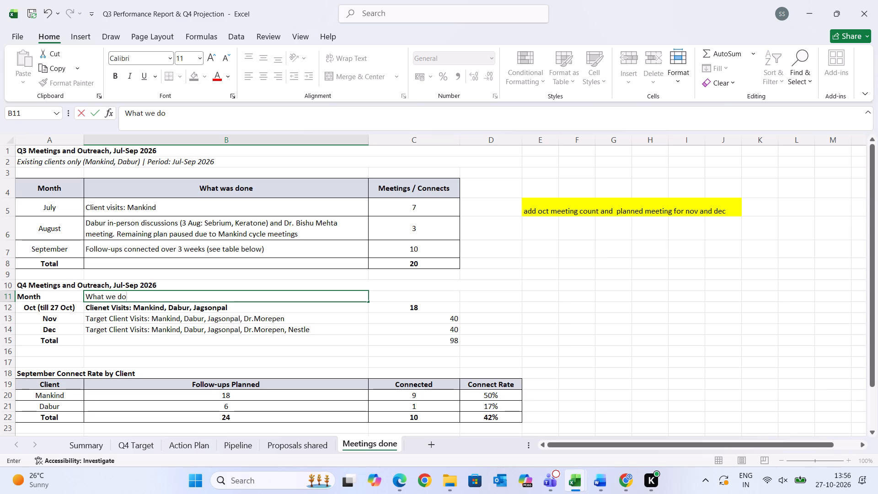
key(Right)
Enter the Q4 table headers "Planned" in C11 and "Meeting Done" in D11.
key(shift+t)
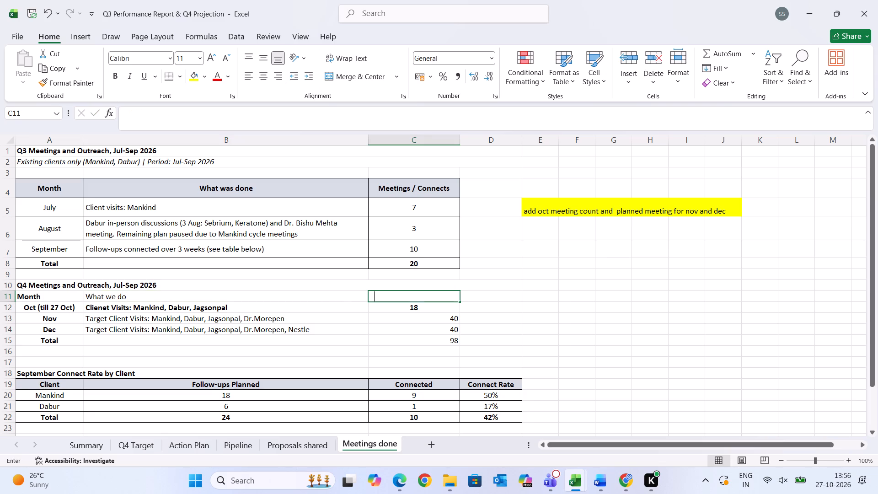
key(a)
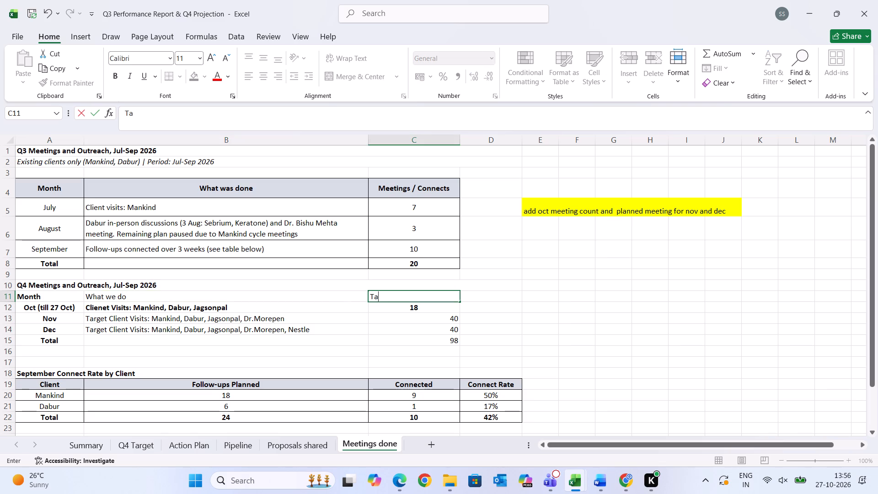
key(BackSpace)
key(BackSpace)
text(Do)
key(BackSpace)
key(BackSpace)
key(BackSpace)
text(Planned)
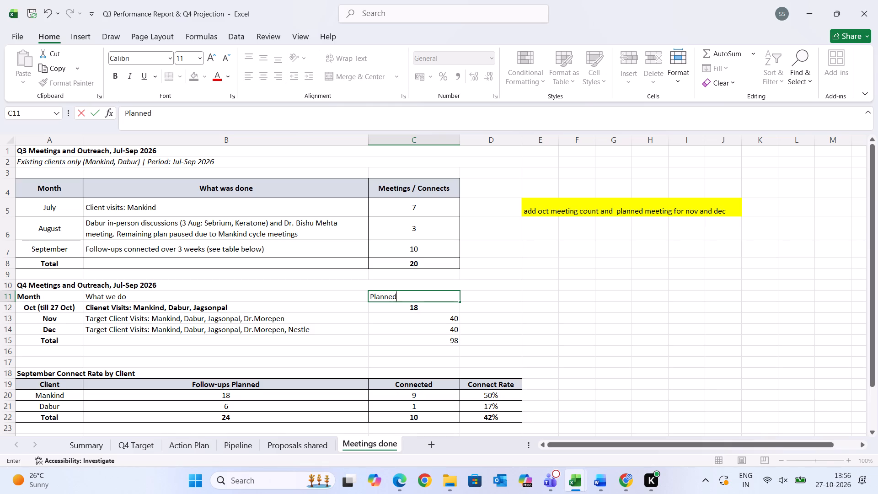
key(space)
key(Right)
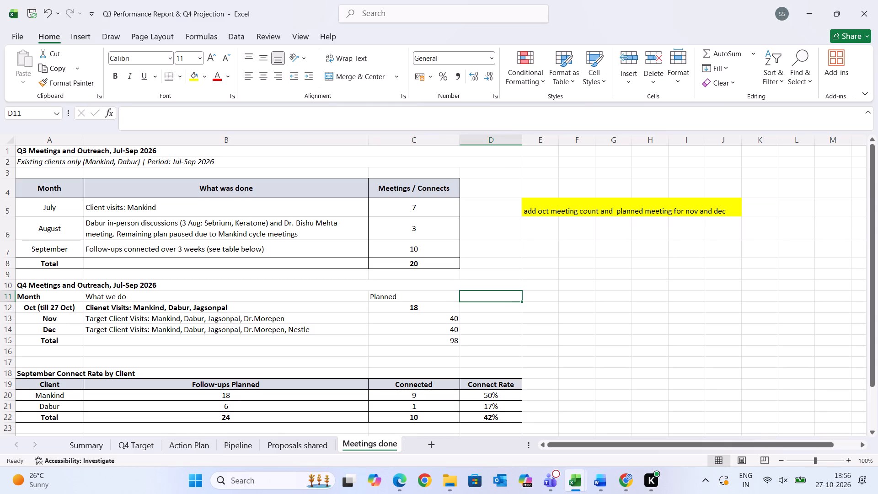
text(Meeting Done)
key(Return)
key(Return)
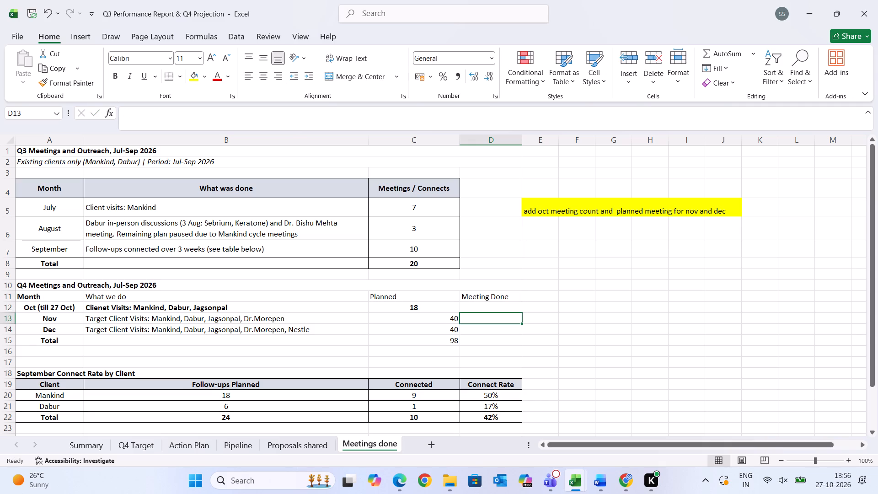
Bring up the open Excel workbooks to switch between them.
click(432, 310)
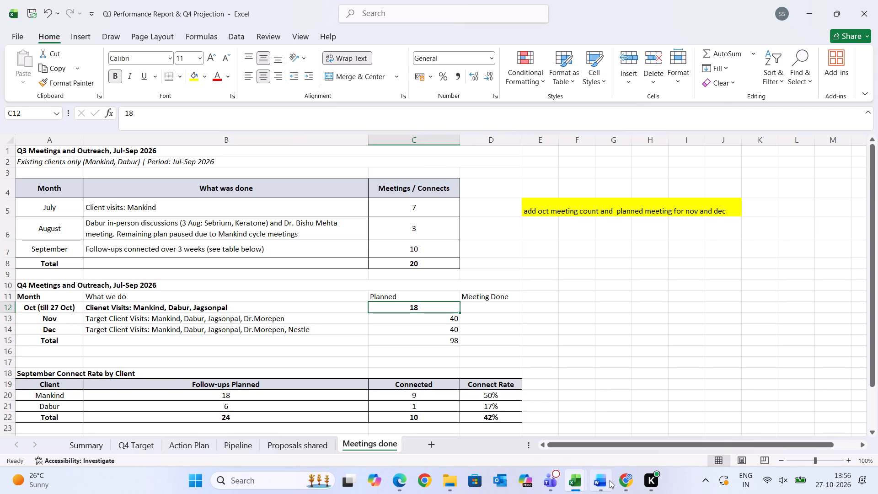
click(578, 482)
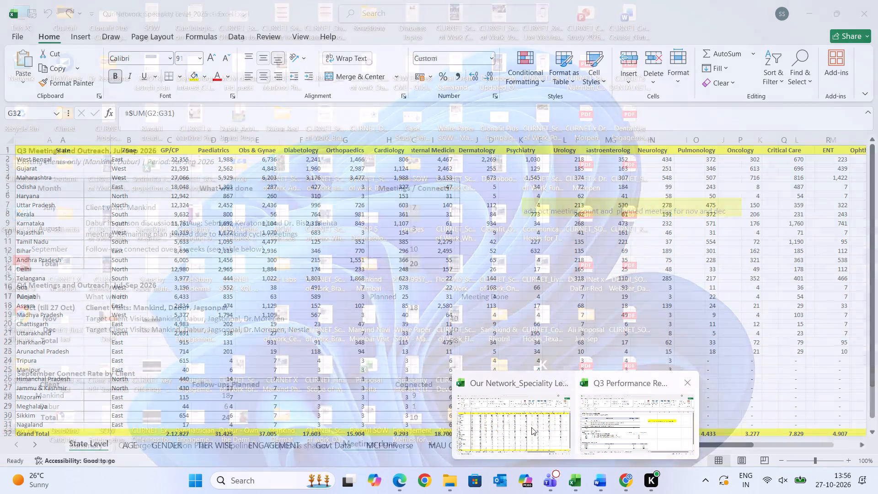
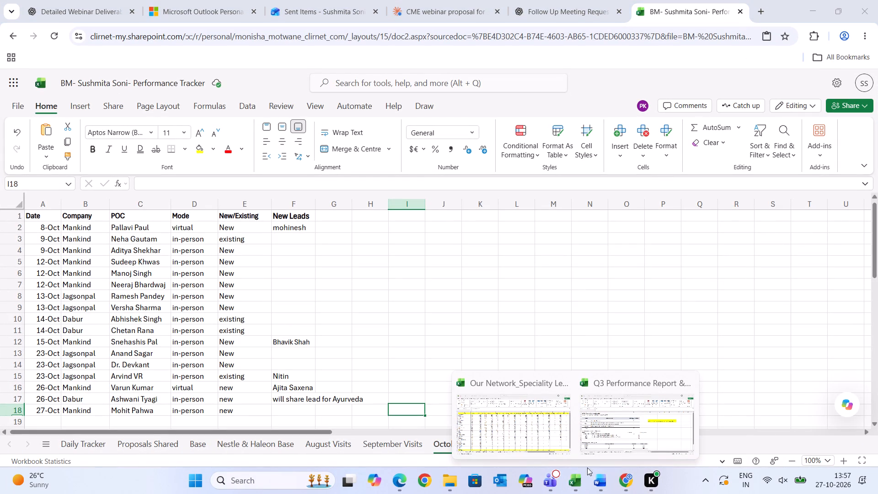
Switch to the Claude chat in Chrome and review the revised Jagsonpal Ortho CME webinar proposal, through the campaign impact section.
click(624, 470)
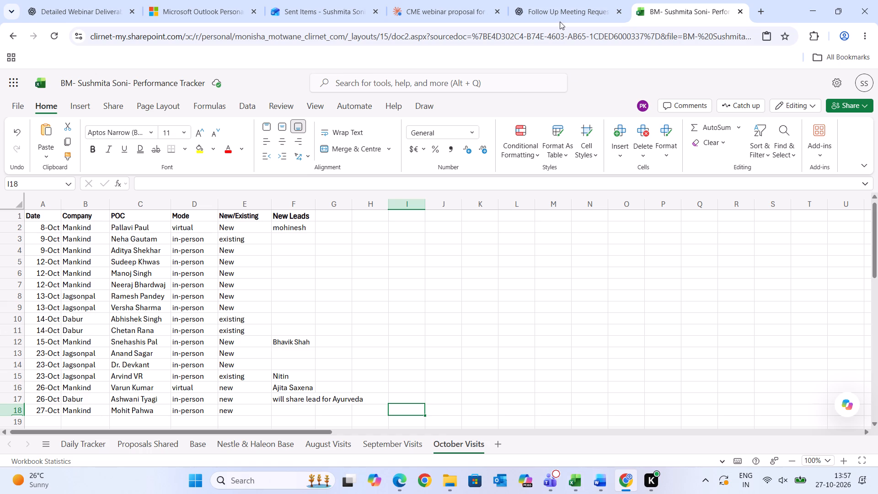
click(453, 5)
click(509, 5)
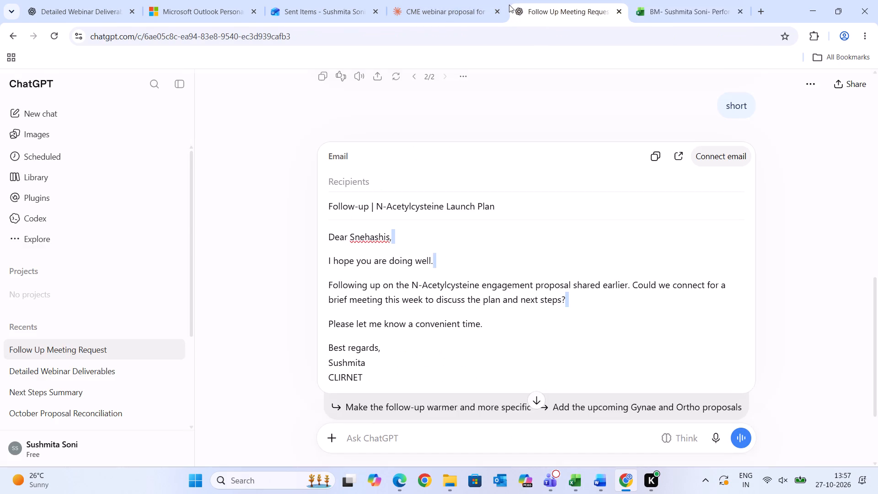
click(446, 0)
scroll(766, 288, down, 3)
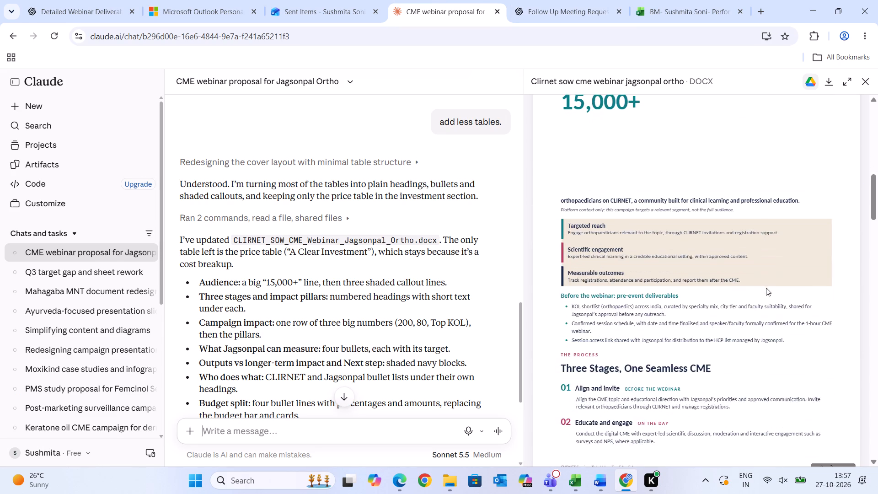
scroll(766, 288, down, 10)
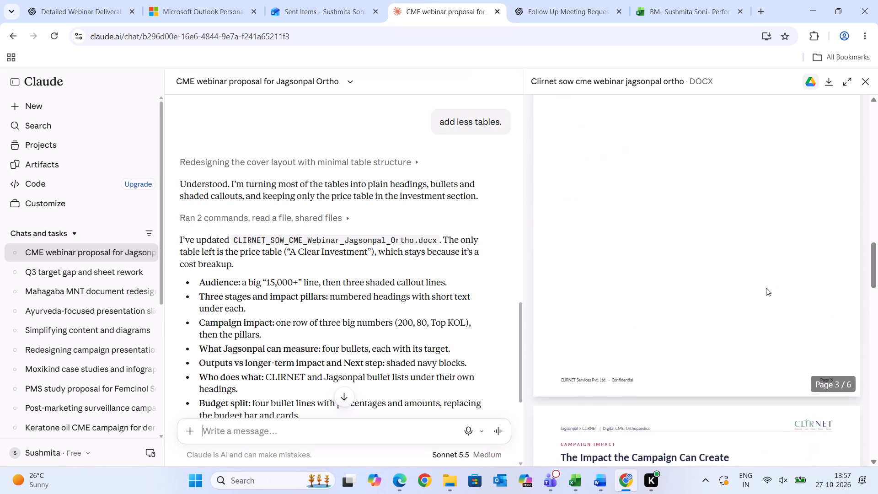
scroll(766, 288, down, 6)
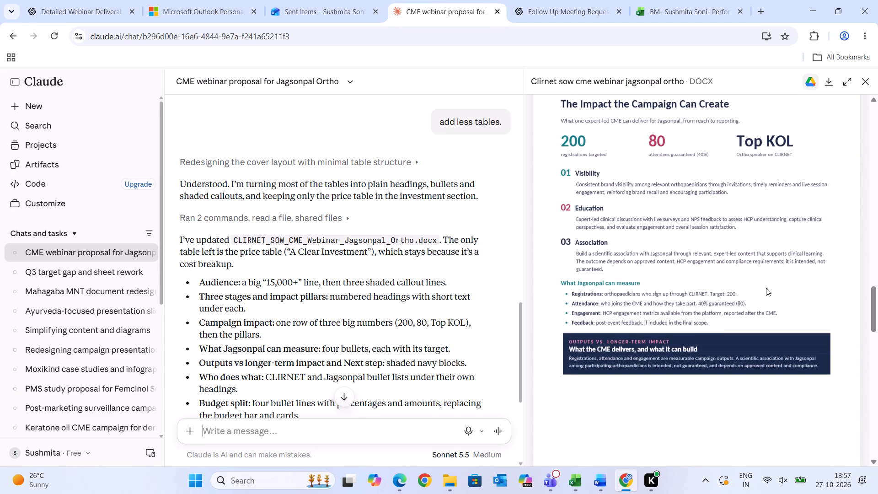
Finish viewing the Jagsonpal Ortho proposal's campaign impact section, and switch to the performance tracker's October Visits sheet in Chrome.
scroll(766, 288, down, 6)
click(572, 0)
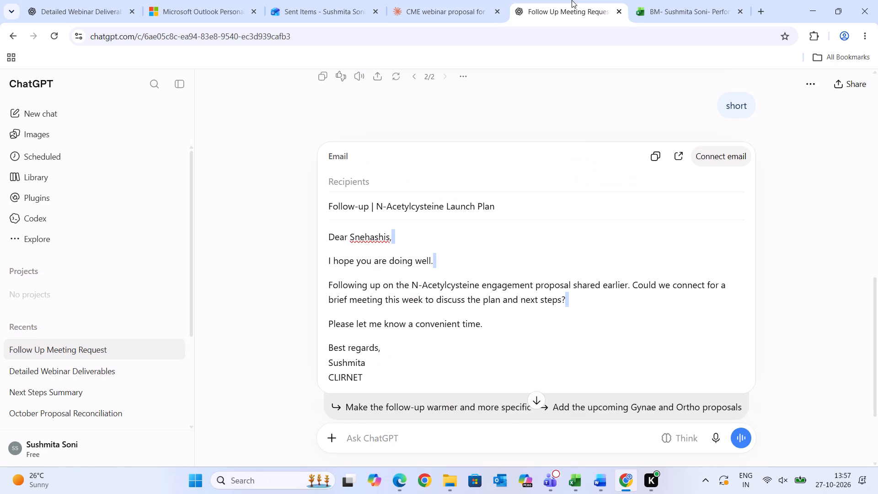
click(670, 0)
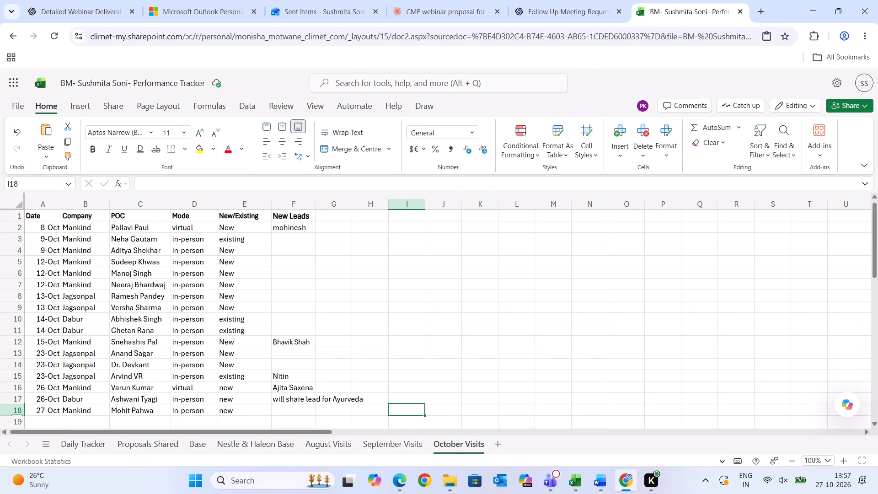
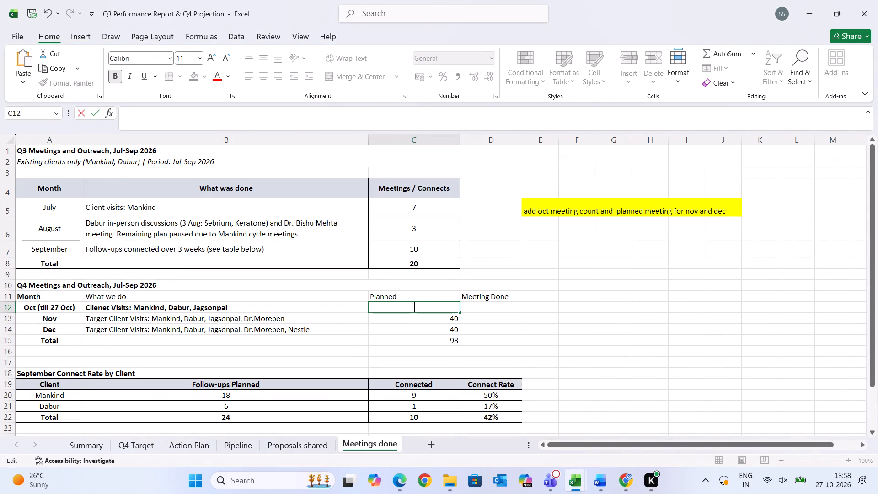
key(BackSpace)
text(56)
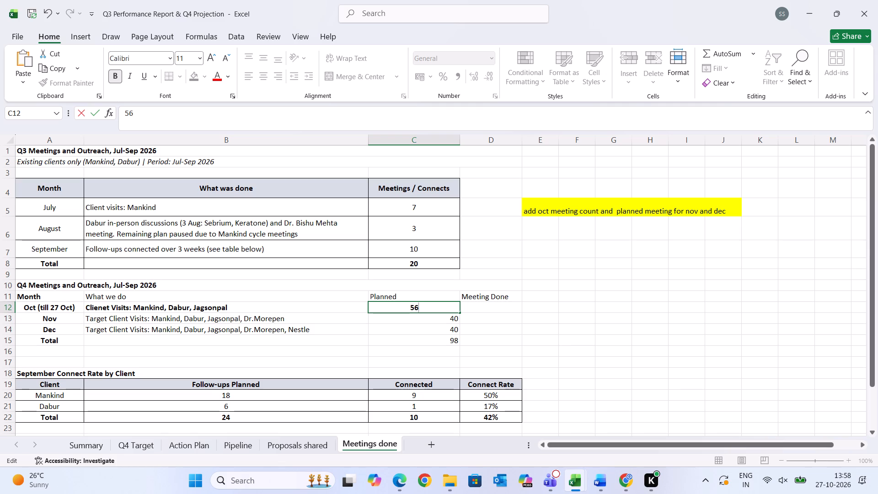
Fill the Q4 table's Meeting Done column with 18 for October, ** for Nov and Dec, and 18 for Total.
click(493, 307)
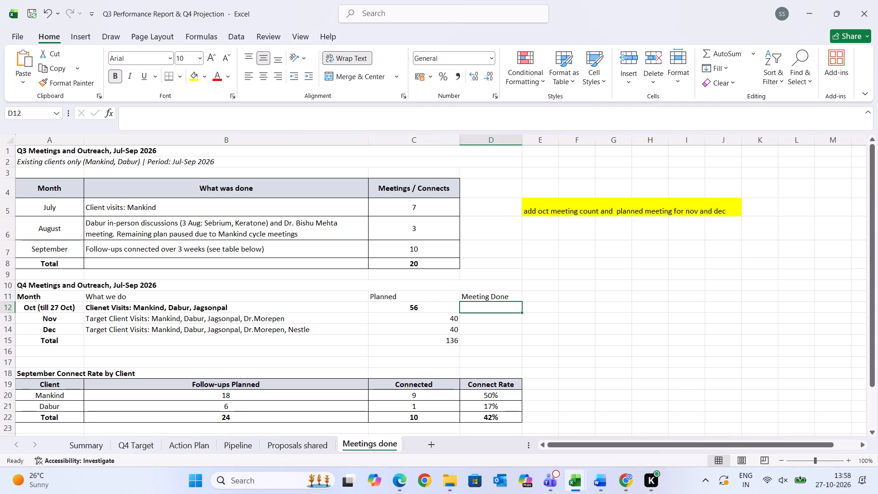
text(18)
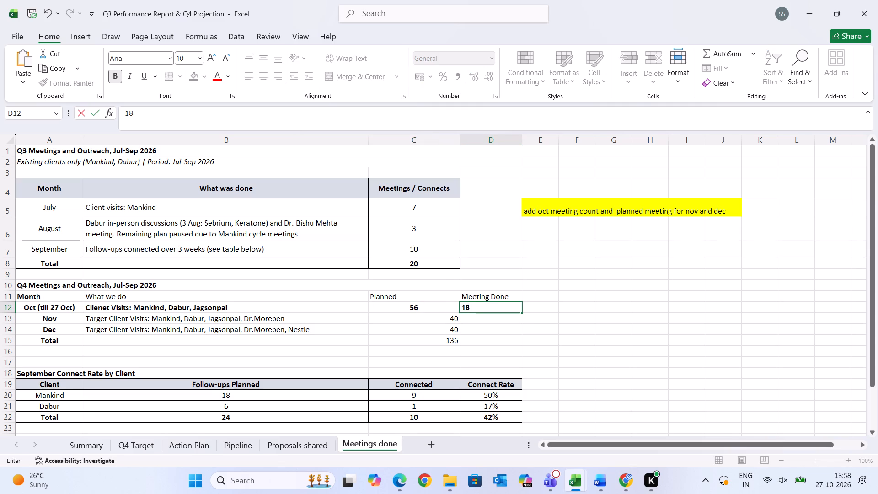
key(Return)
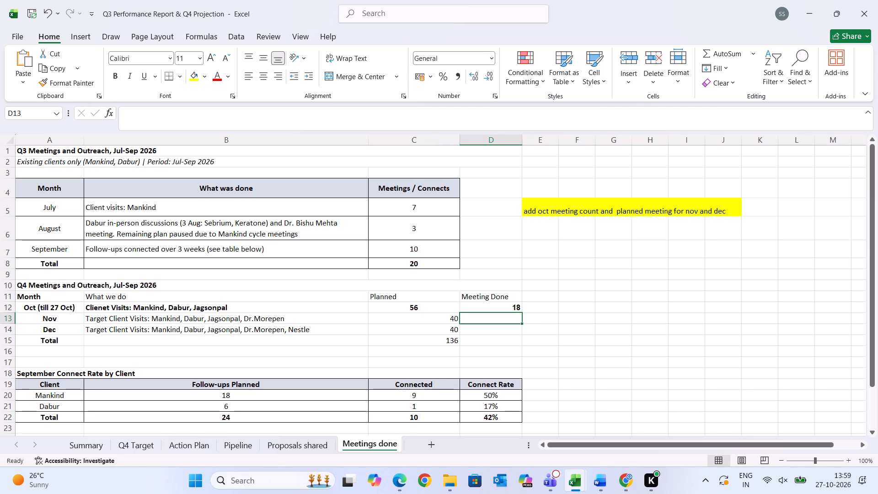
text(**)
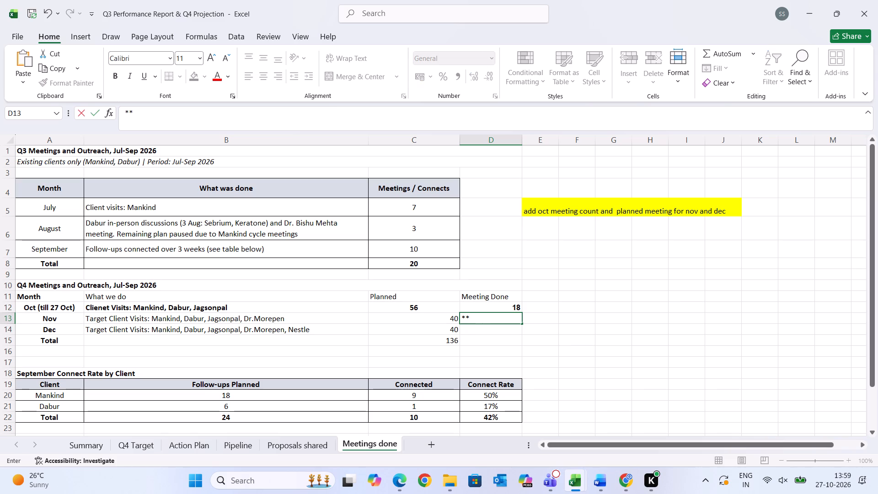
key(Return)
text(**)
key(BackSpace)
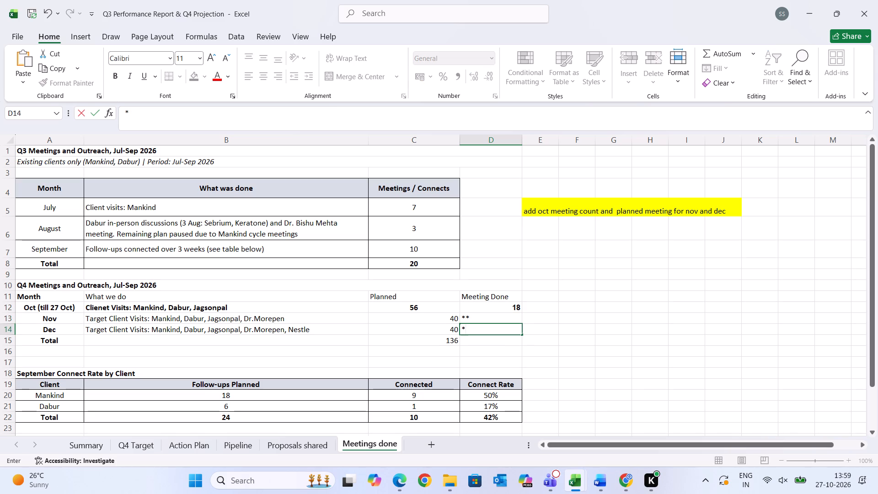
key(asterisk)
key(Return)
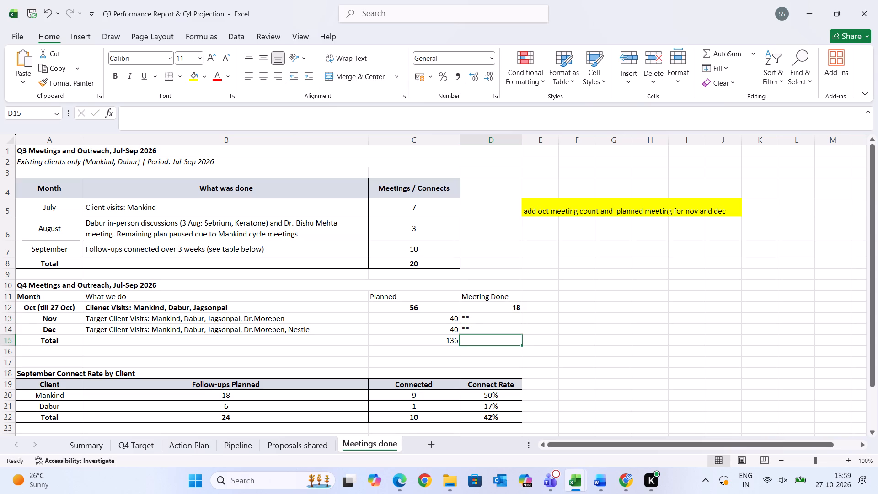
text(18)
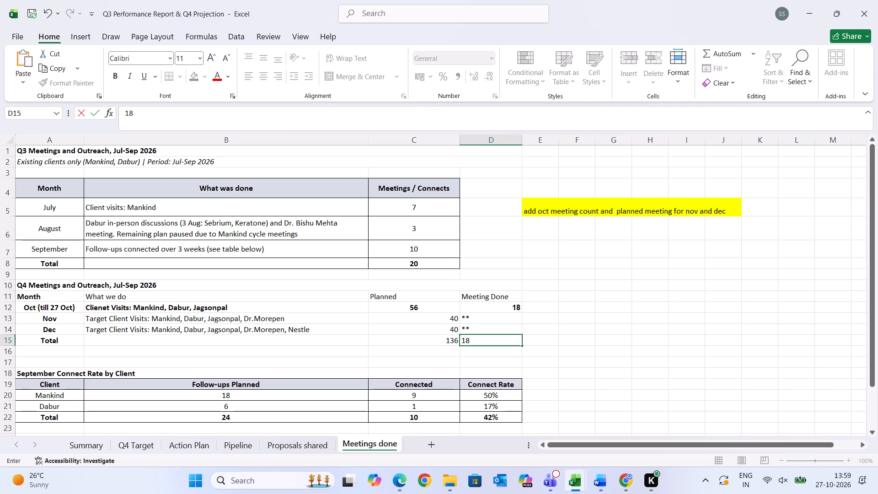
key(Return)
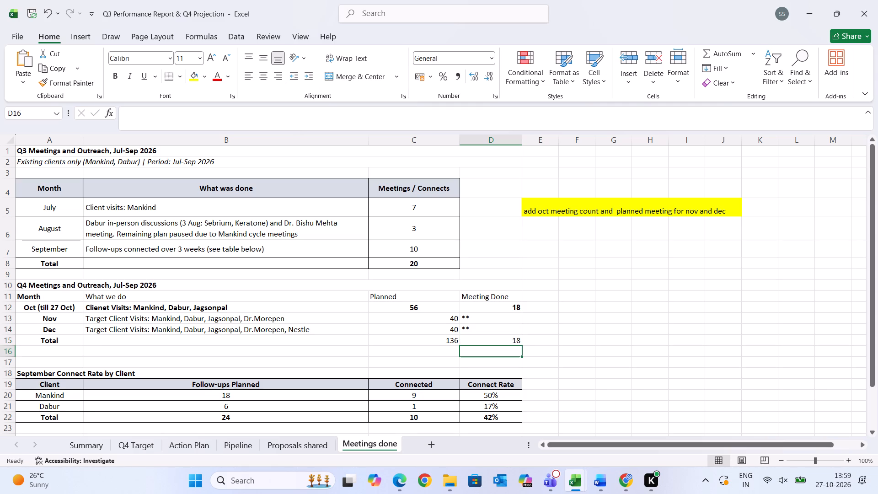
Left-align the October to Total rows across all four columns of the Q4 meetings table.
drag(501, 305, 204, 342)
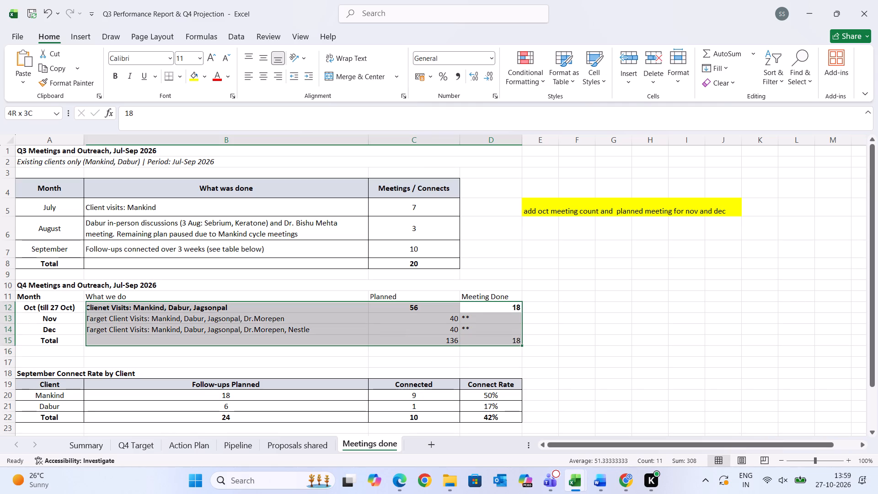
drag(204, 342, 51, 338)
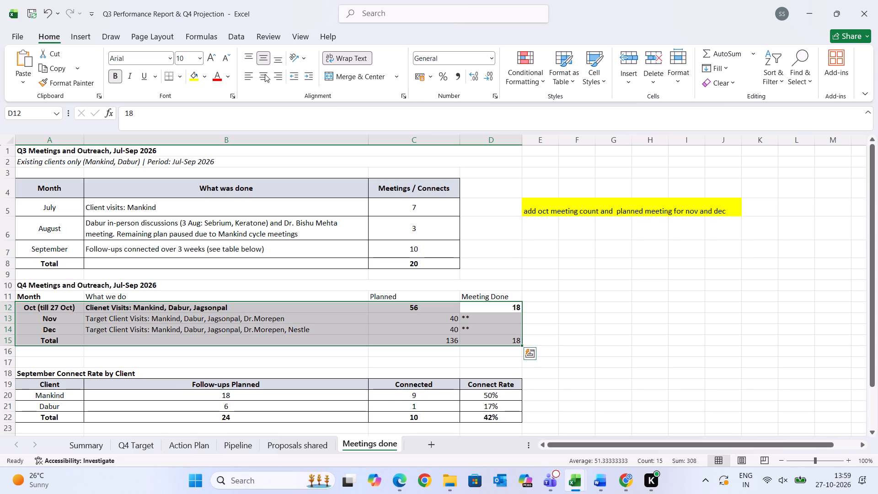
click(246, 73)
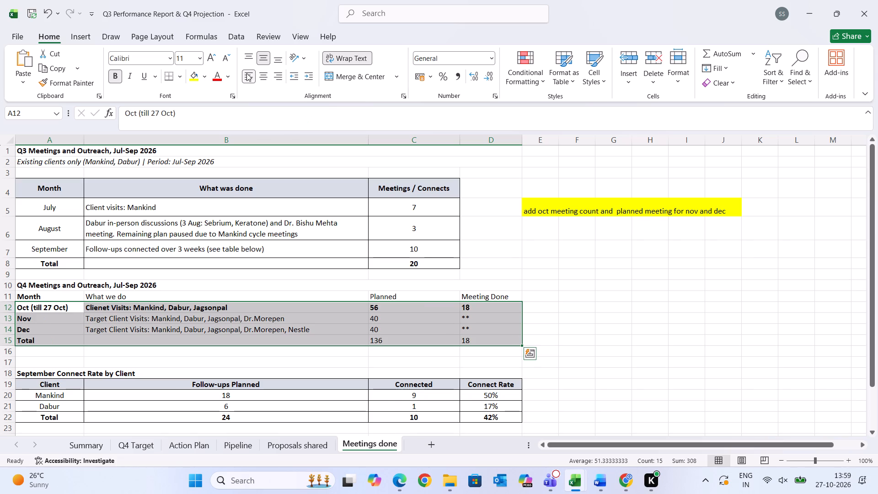
Centre the Q4 meetings table's header row, from Month to Meeting Done, both vertically and horizontally.
click(420, 331)
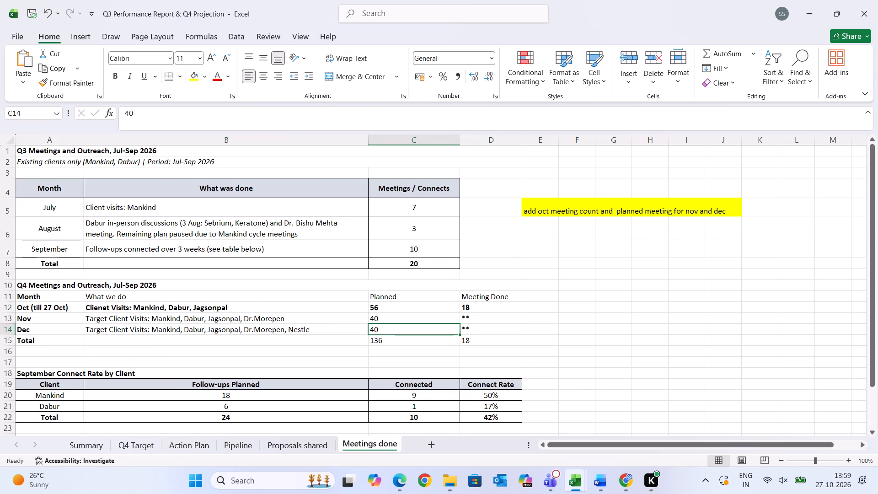
click(379, 298)
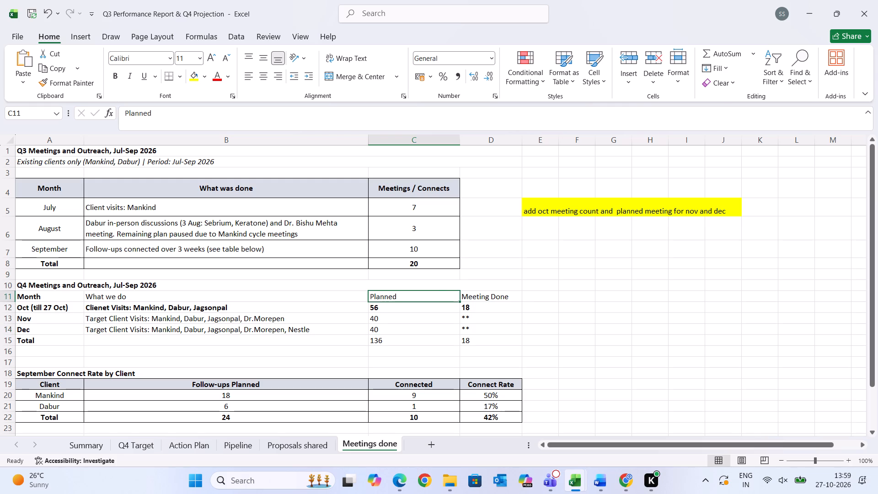
click(488, 297)
key(ctrl+shift+Left)
key(ctrl+shift+Left)
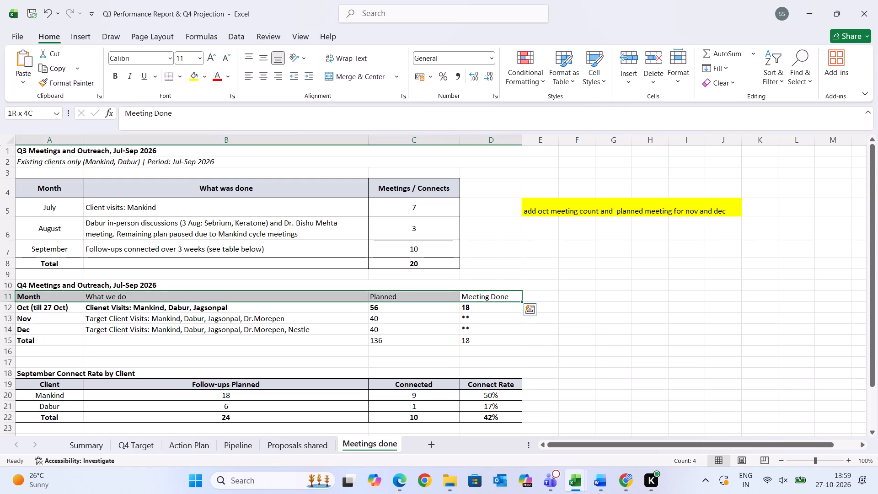
click(264, 57)
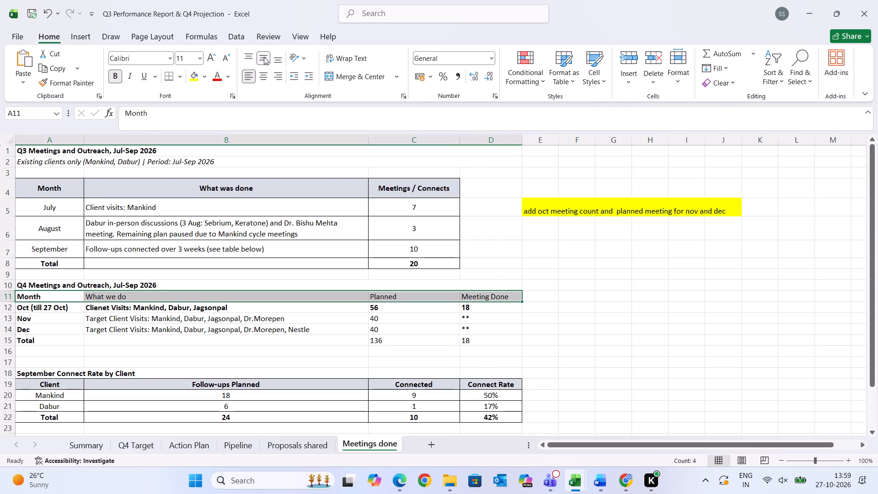
click(265, 76)
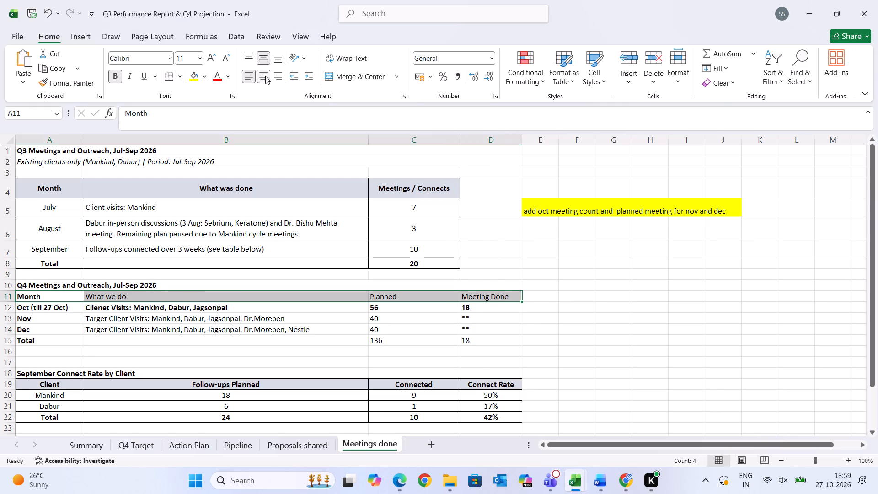
Centre the Q4 table's month and Total labels and its Planned and Meeting Done values.
drag(56, 310, 55, 338)
click(260, 69)
click(260, 77)
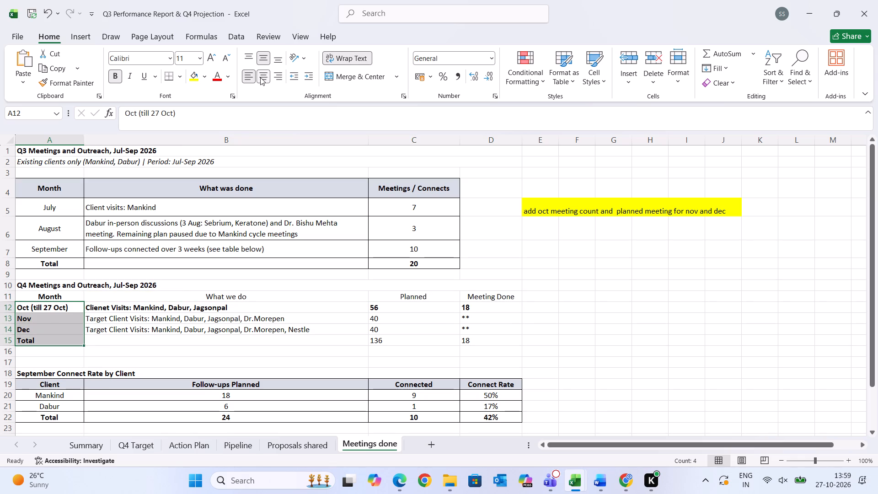
click(489, 349)
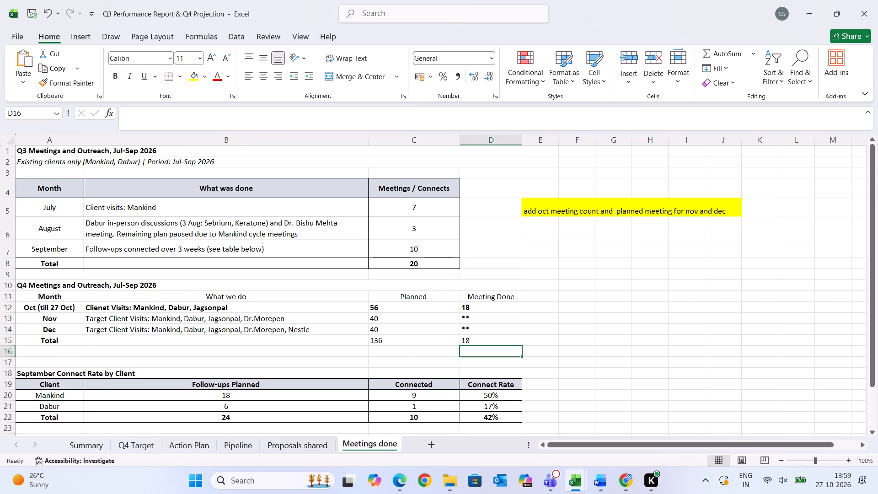
drag(407, 308, 467, 344)
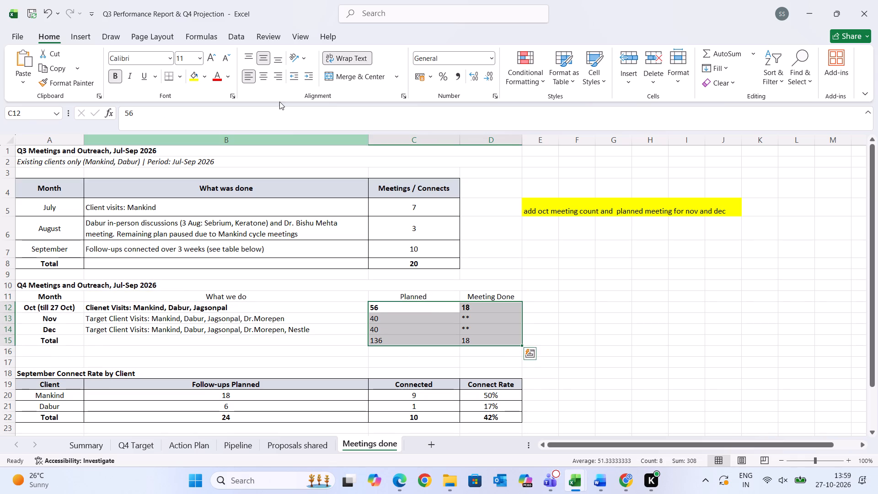
click(262, 71)
click(485, 350)
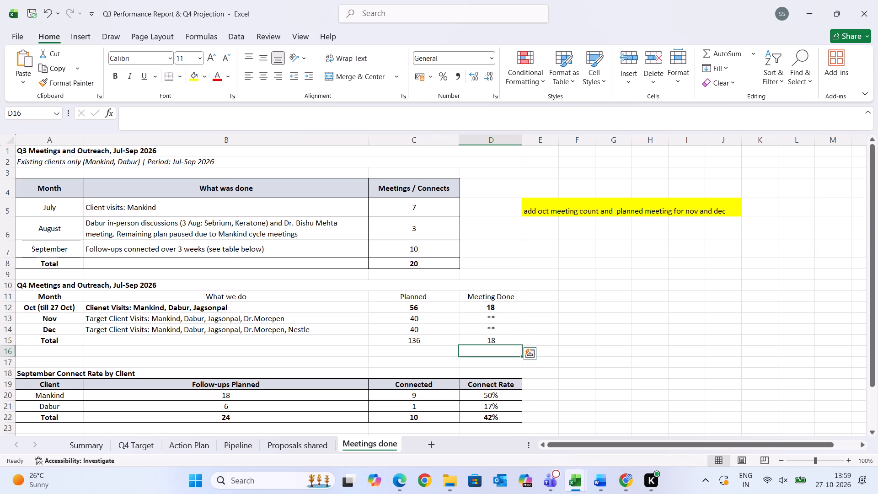
Bold the Planned and Meeting Done totals in the Q4 table's Total row.
drag(497, 337, 465, 341)
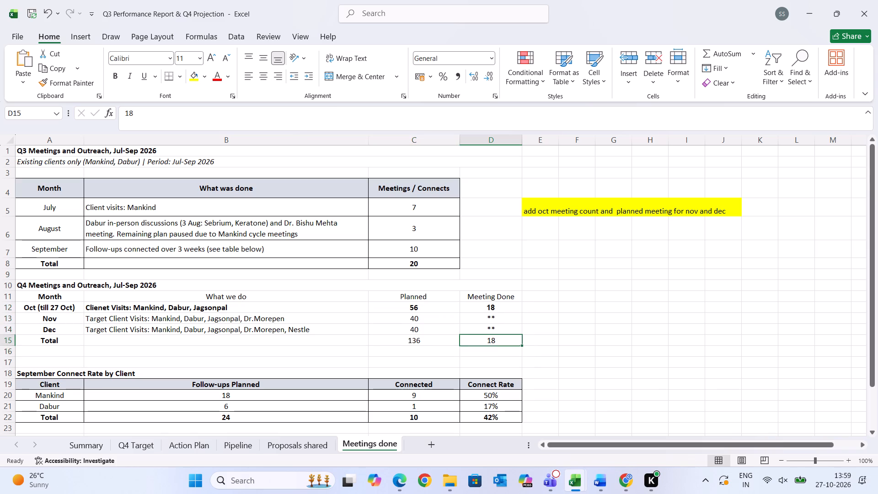
drag(465, 341, 431, 342)
click(113, 75)
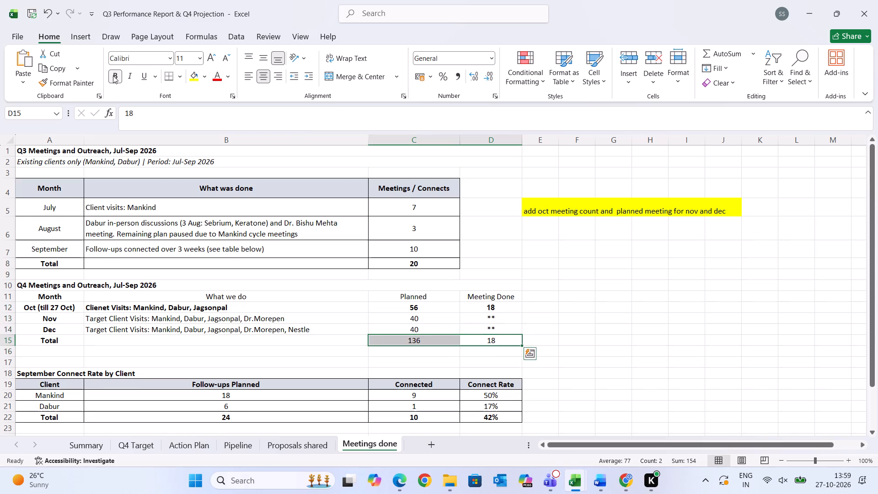
click(437, 333)
Remove the bold formatting from the October to December rows across all four columns of the Q4 meetings table.
drag(484, 308, 486, 327)
key(ctrl+shift+Left)
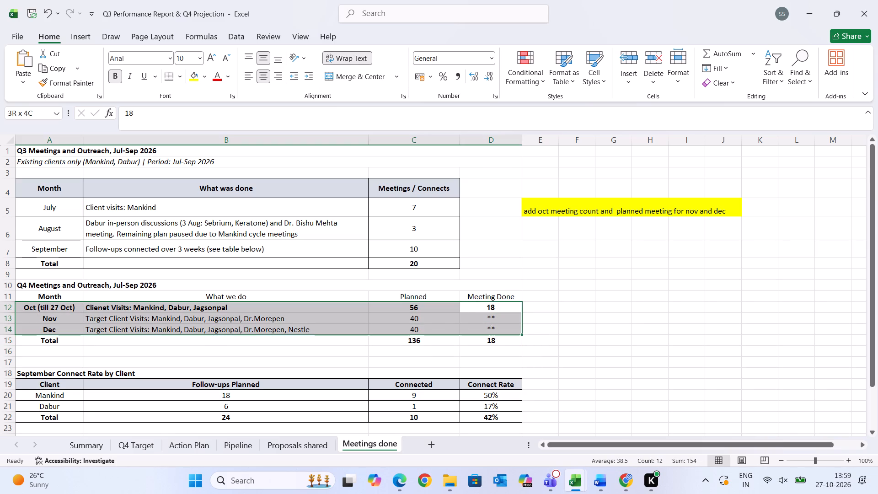
click(117, 74)
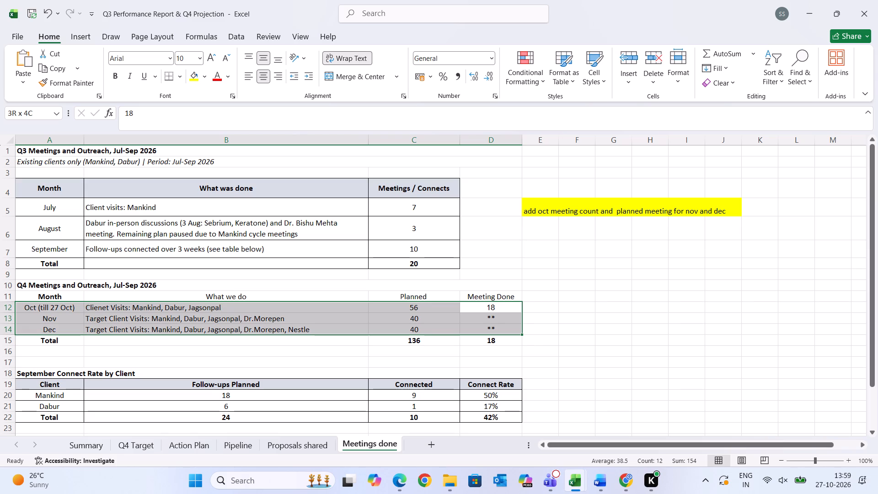
Set the font of the whole Q4 meetings table, from the header row through Total, to Calibri.
click(151, 306)
drag(58, 295, 371, 333)
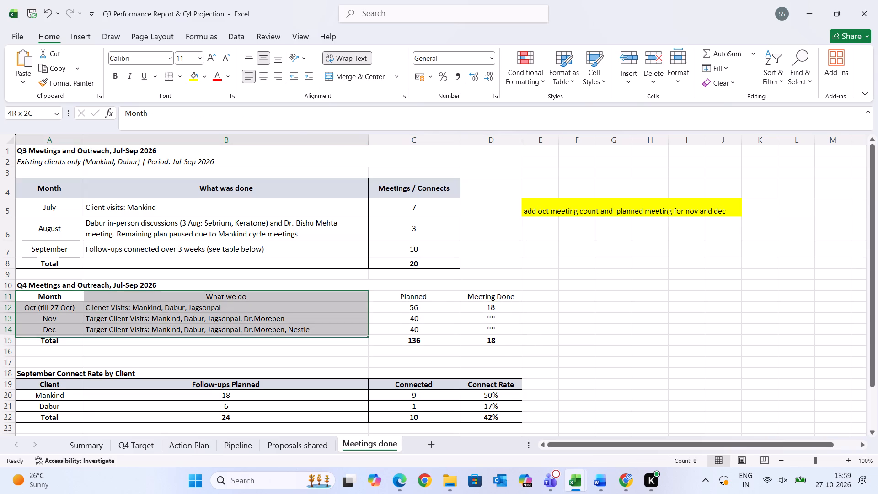
drag(371, 333, 483, 336)
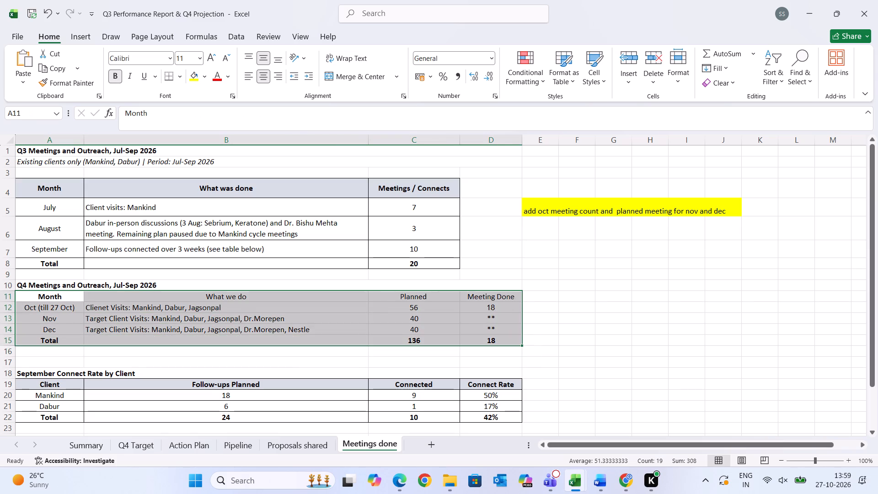
click(147, 59)
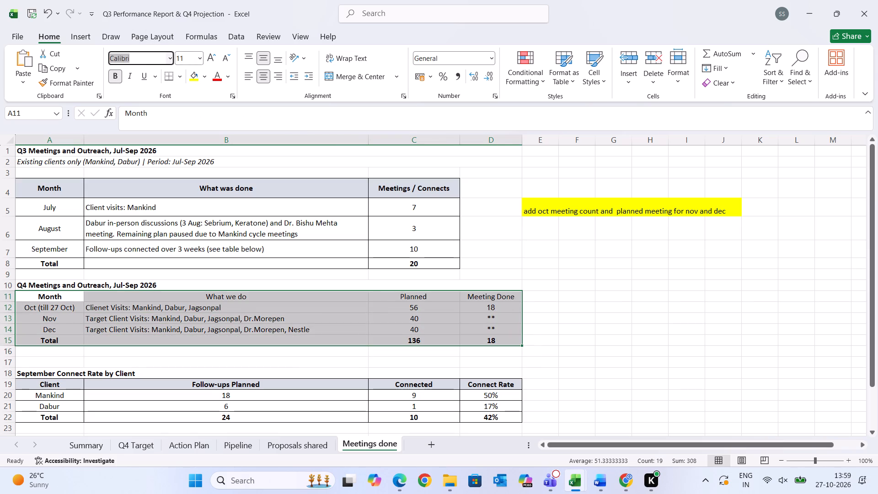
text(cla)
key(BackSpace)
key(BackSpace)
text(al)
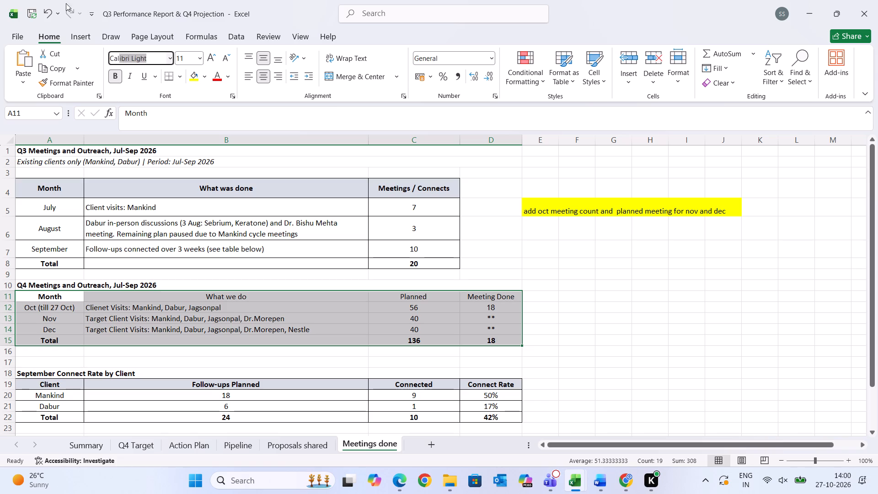
click(167, 55)
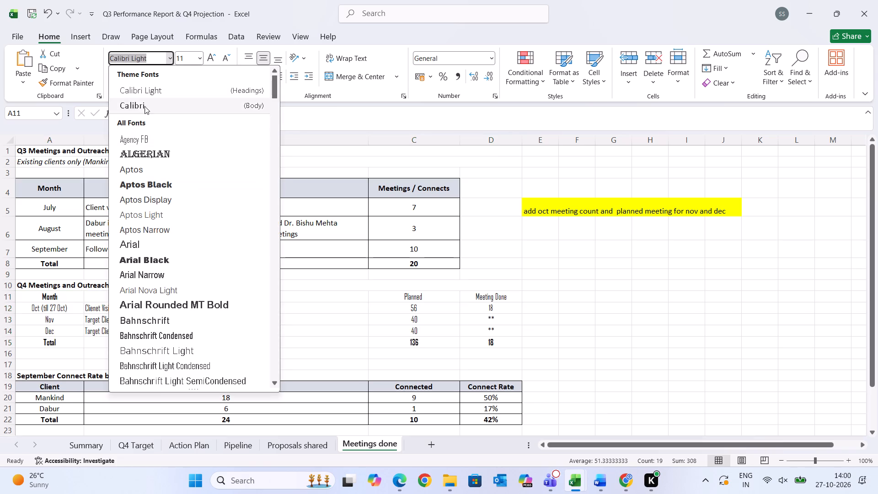
click(145, 103)
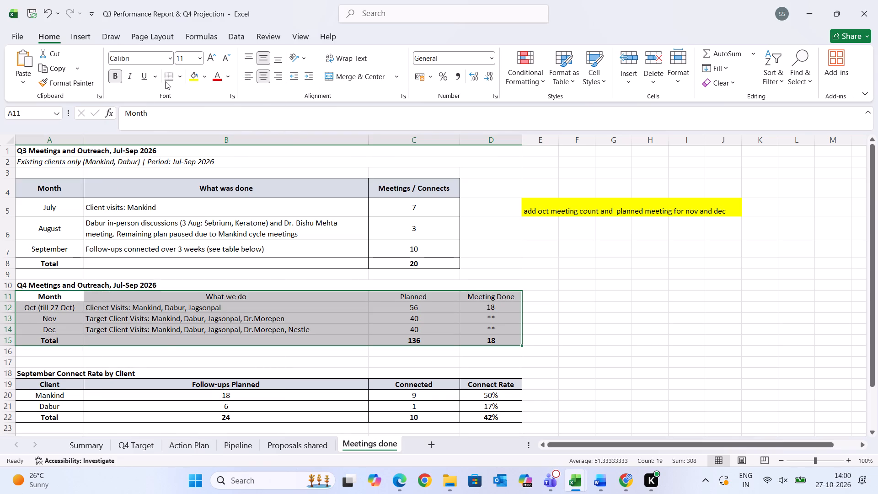
Apply all borders to the Q4 meetings table, from the header row through Total.
click(180, 81)
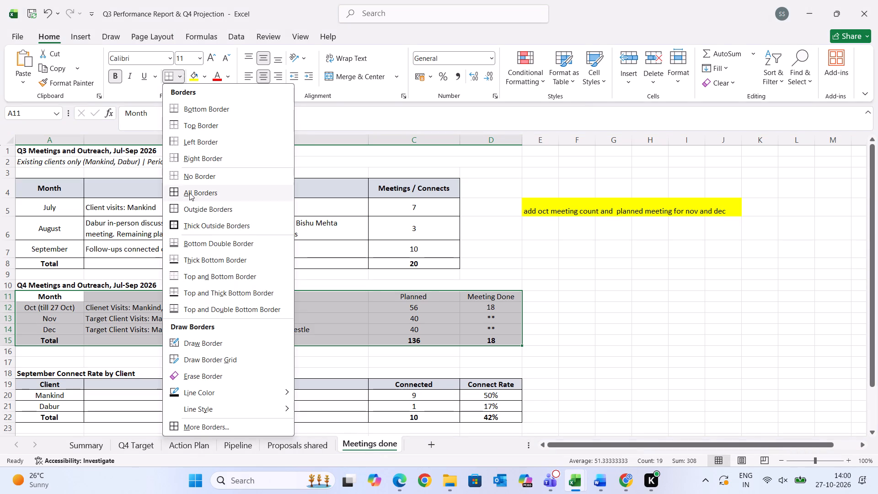
click(189, 193)
click(160, 350)
Change the Q4 table's last column header to "Meetings Done".
click(72, 285)
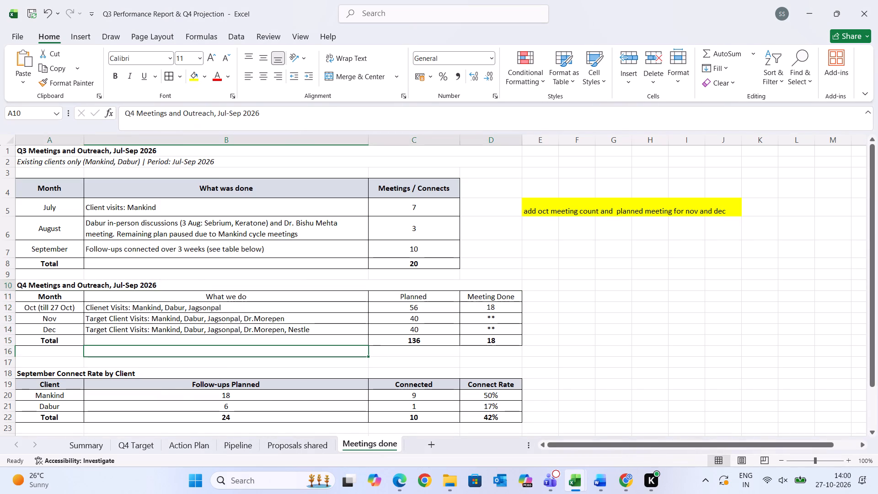
click(52, 299)
click(129, 291)
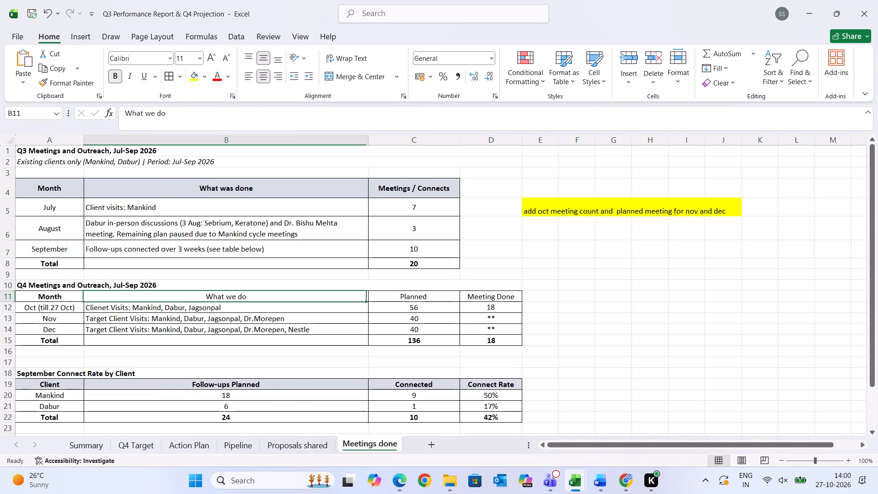
click(485, 296)
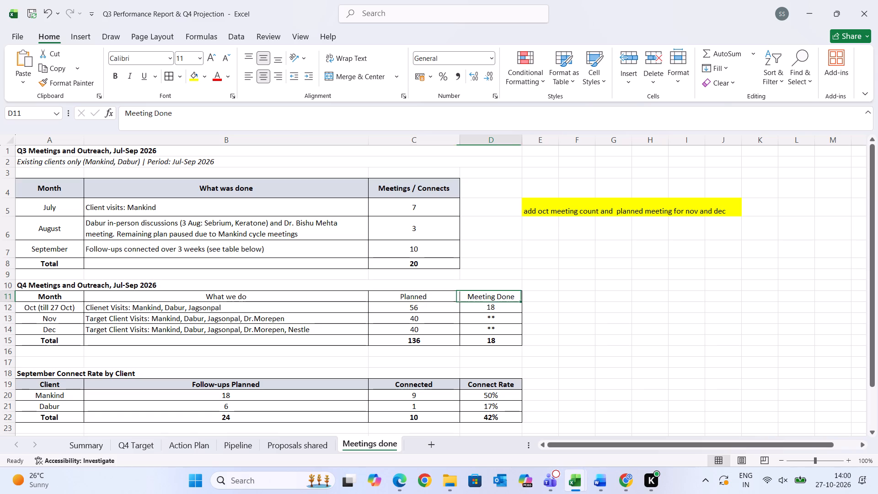
double_click(499, 294)
click(493, 294)
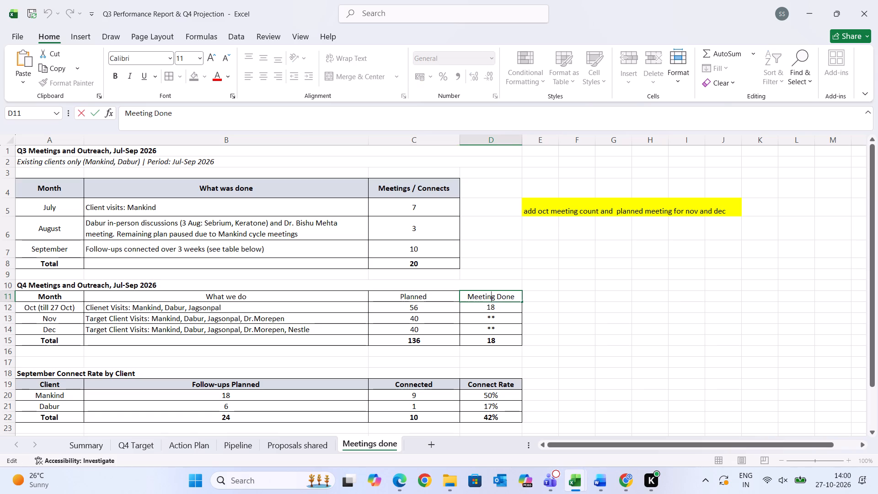
click(494, 298)
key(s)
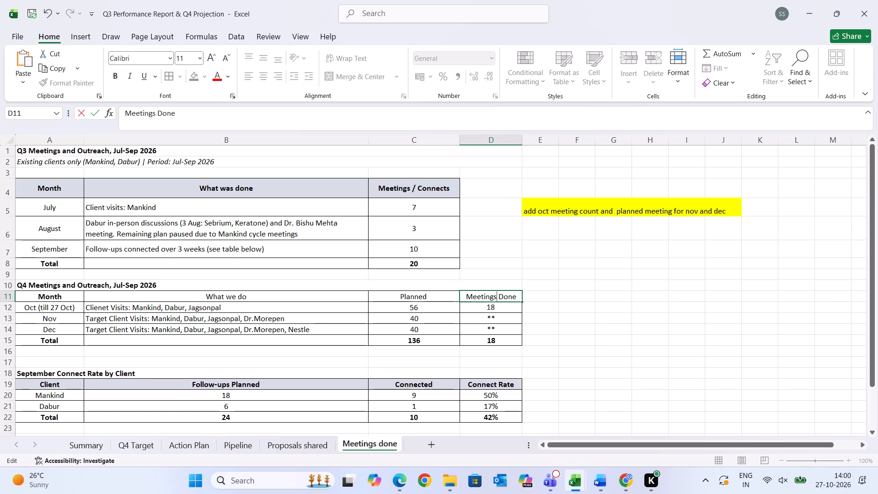
click(572, 346)
click(503, 298)
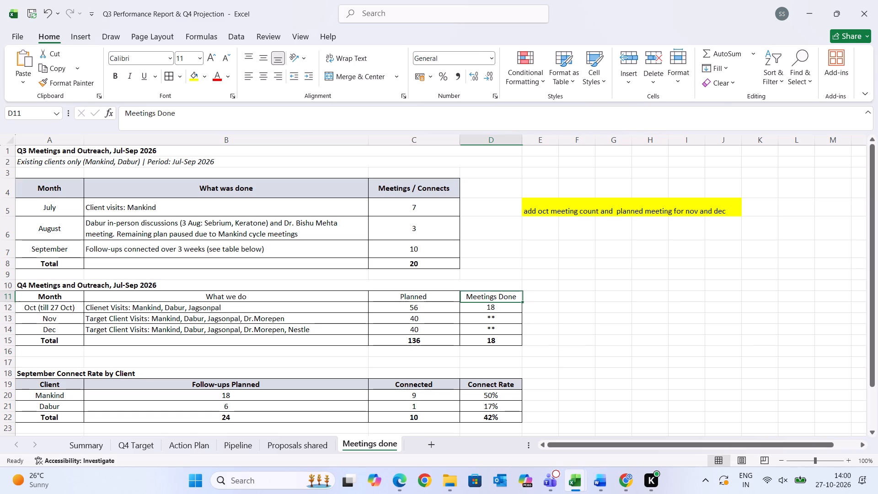
Insert the word "Target" after "Meetings" in the Q4 table's title.
double_click(127, 285)
click(123, 285)
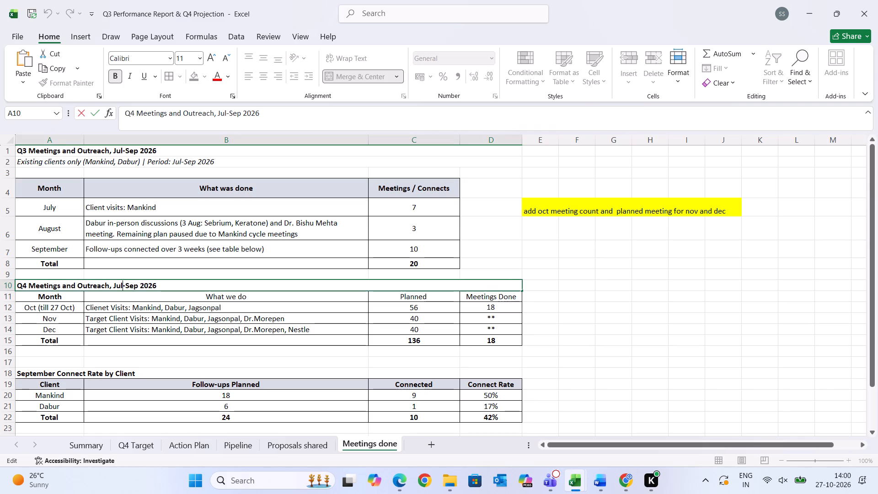
click(59, 286)
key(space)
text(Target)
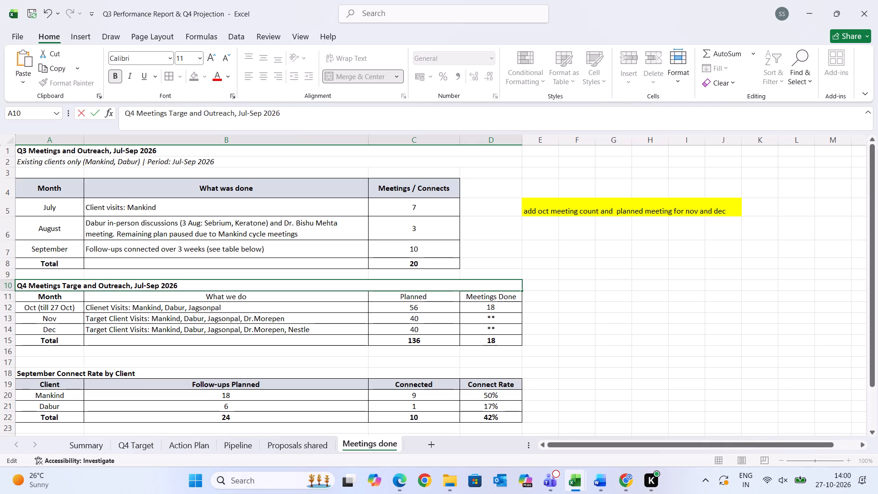
Change the period in the Q4 table's title so that it reads "Q4 Meetings Target and Outreach, Oct-Dec 2026".
double_click(147, 284)
click(147, 284)
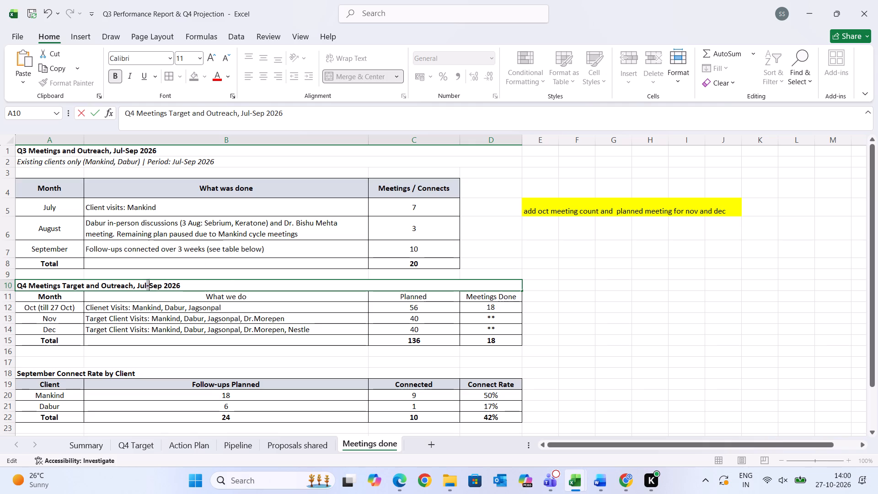
click(159, 285)
click(146, 285)
key(BackSpace)
key(BackSpace)
key(BackSpace)
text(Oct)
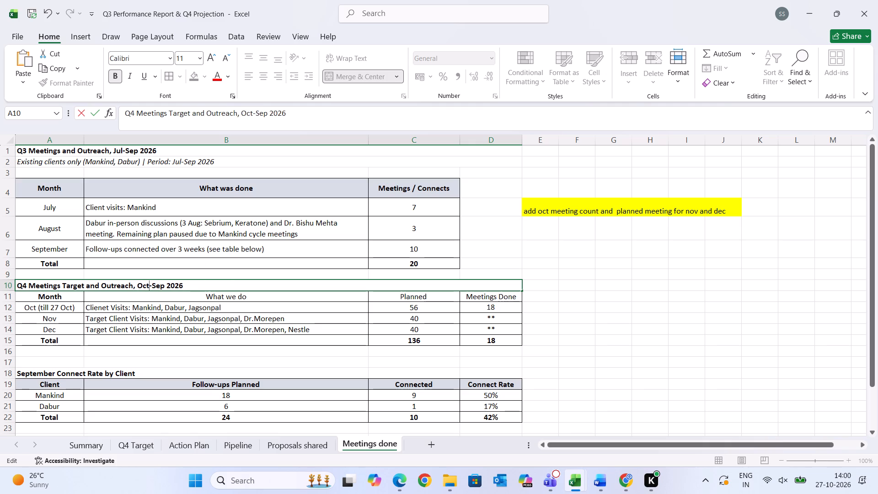
click(156, 283)
key(BackSpace)
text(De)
click(169, 285)
key(BackSpace)
key(BackSpace)
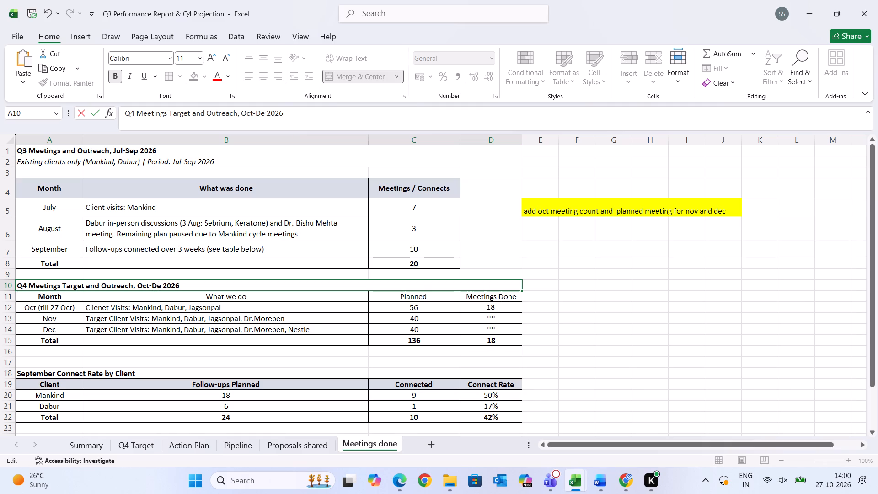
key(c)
click(171, 288)
click(187, 303)
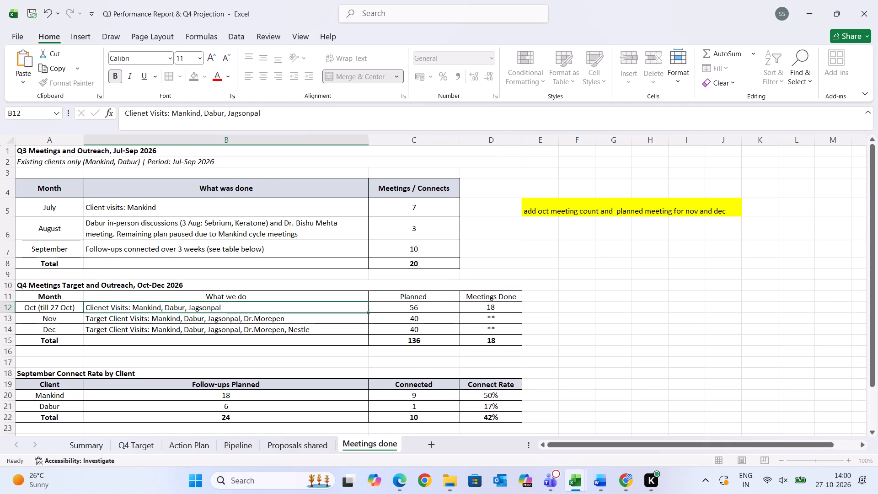
Bold the Q4 table's header row and fill it with the lightest blue theme colour.
click(487, 295)
key(ctrl+shift+Left)
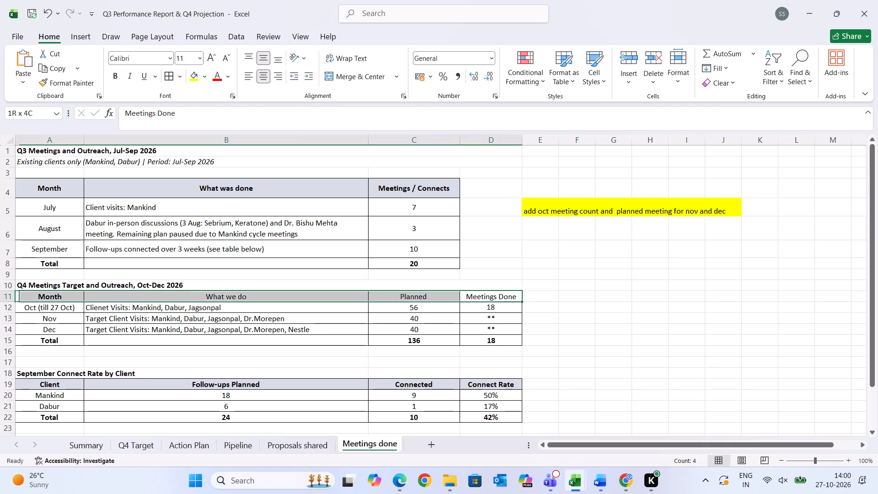
click(116, 72)
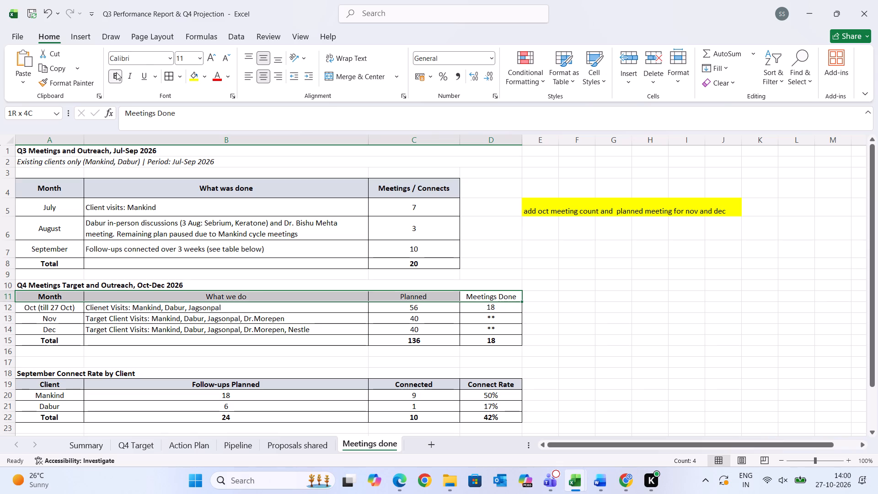
click(209, 81)
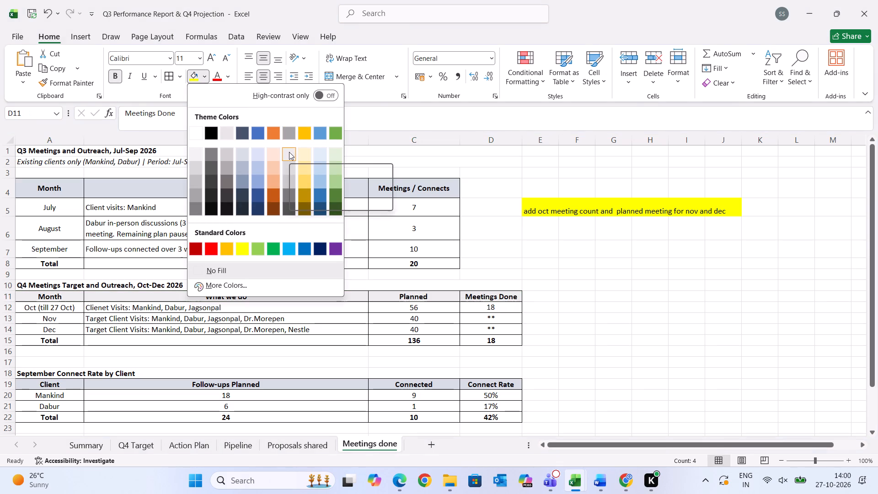
click(259, 155)
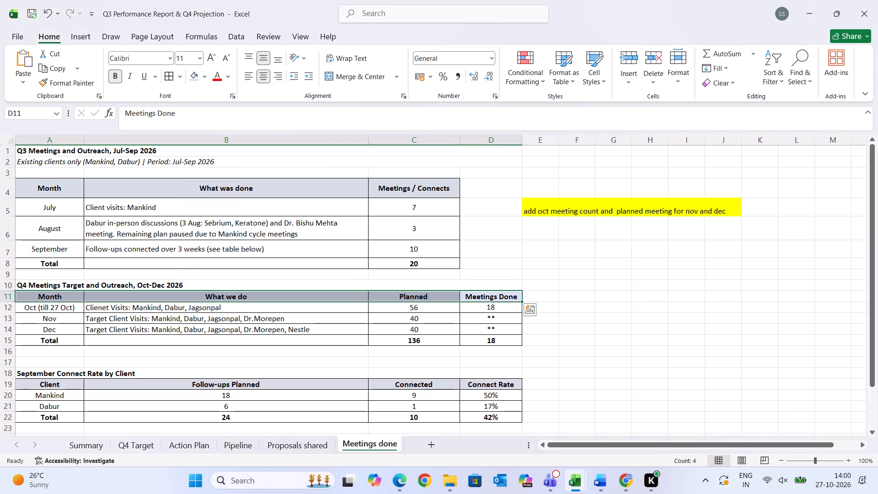
click(597, 280)
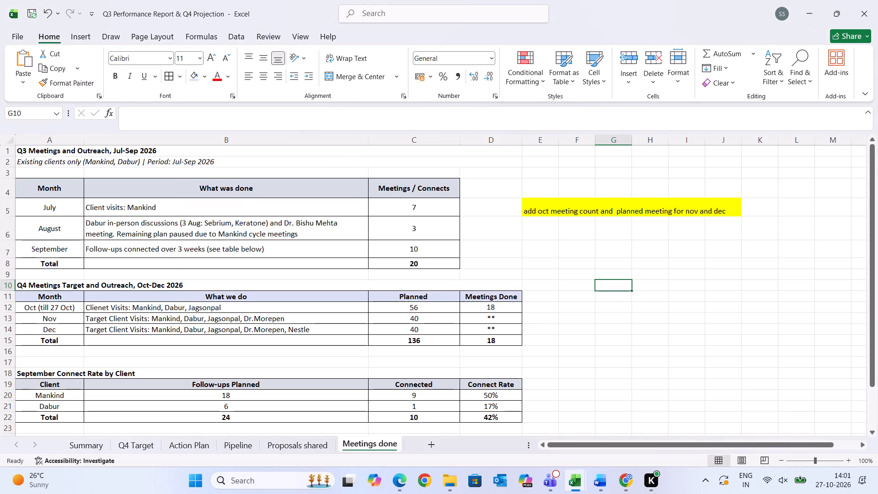
Make the Q4 table's header row slightly taller.
drag(11, 300, 11, 306)
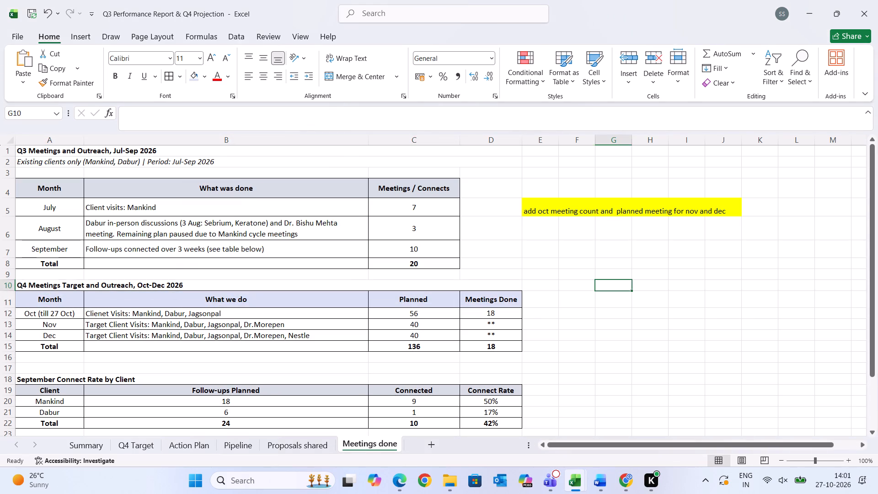
click(588, 354)
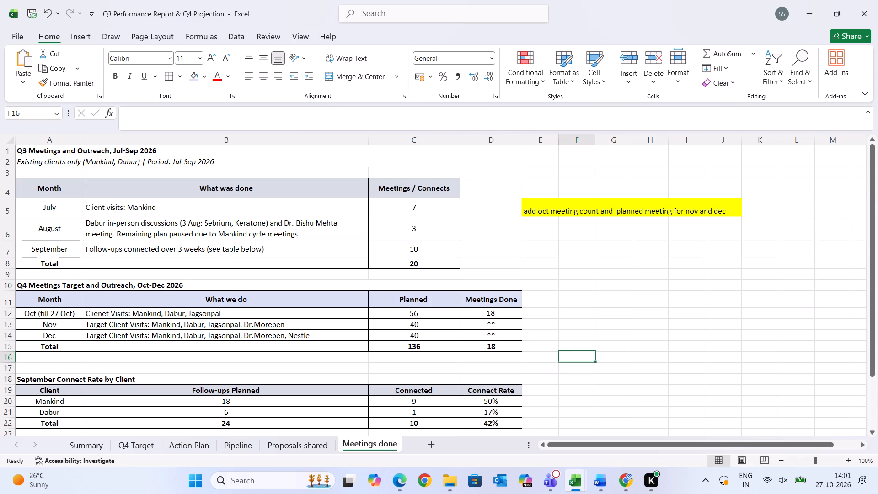
Change the Q4 table's "Planned" column header to "Planned/Target".
double_click(428, 295)
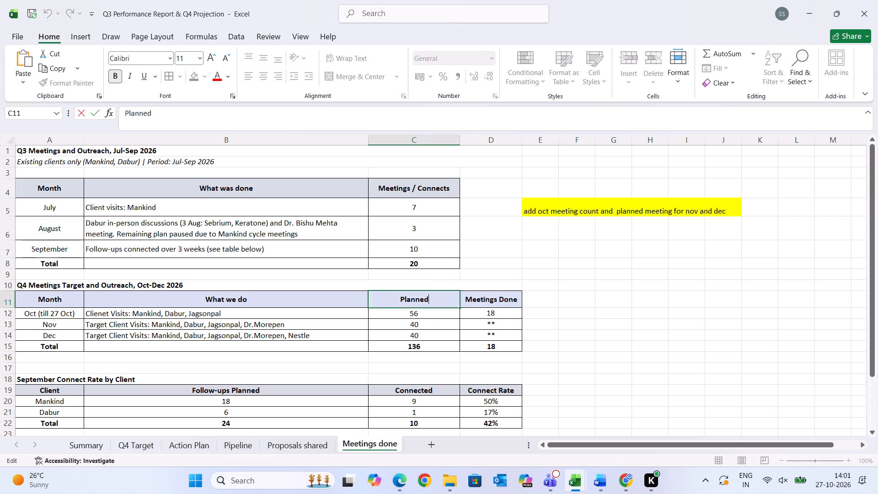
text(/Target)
click(590, 343)
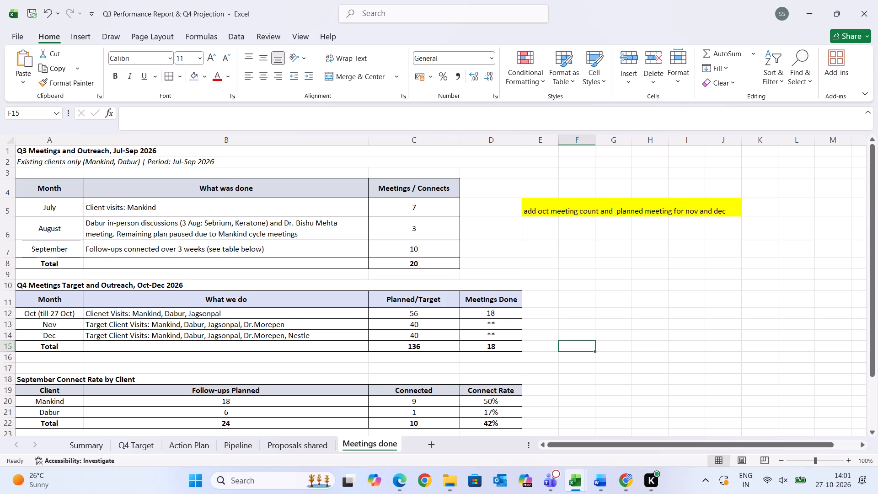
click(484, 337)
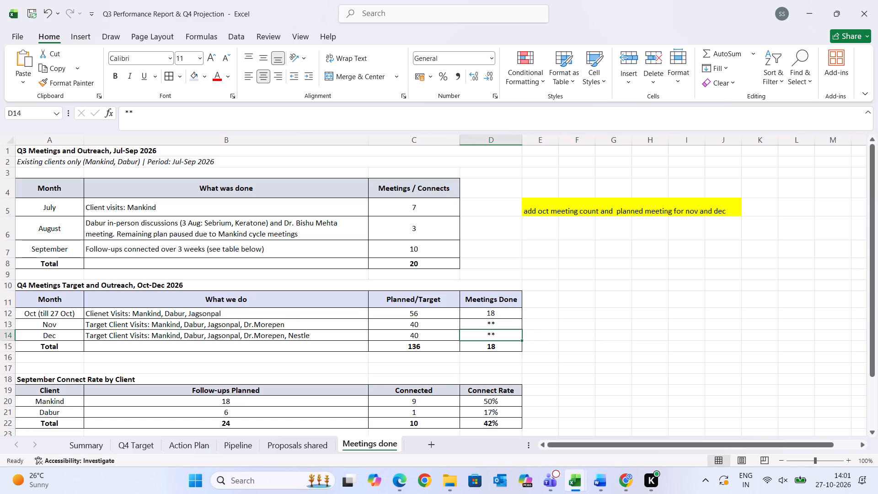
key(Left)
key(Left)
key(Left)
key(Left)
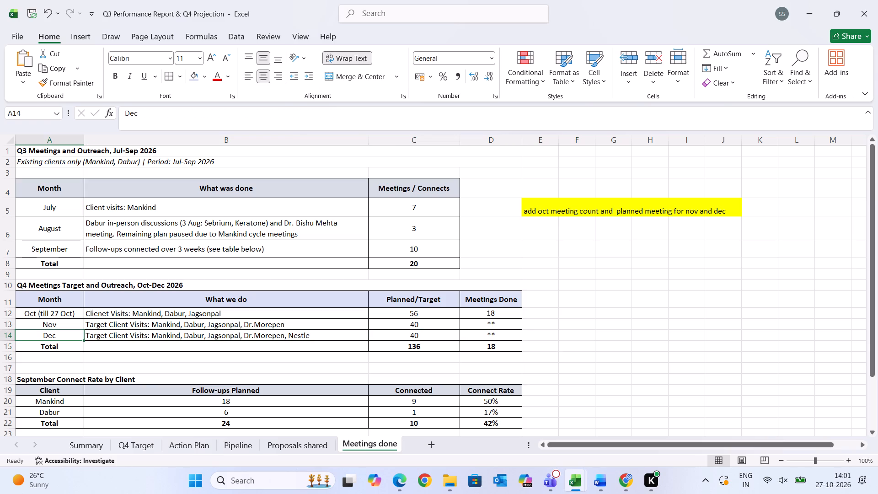
Review the Q3, Q4 and connect rate tables on the Meetings done sheet and the list on the Proposals shared sheet.
key(Right)
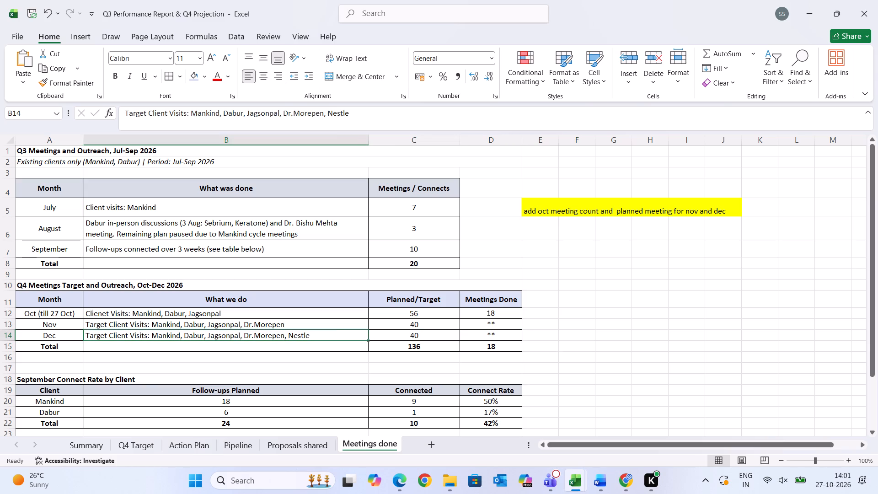
key(Right)
key(Right)
key(Down)
key(Left)
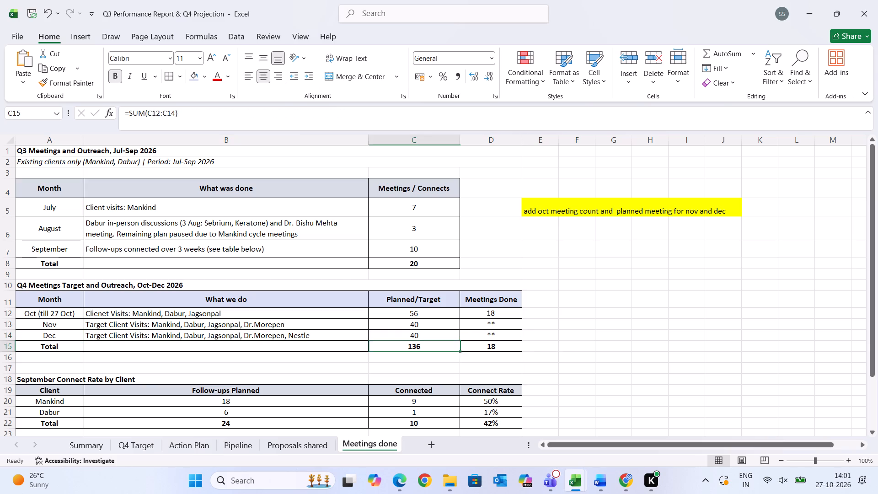
key(Left)
key(Left)
scroll(484, 337, down, 1)
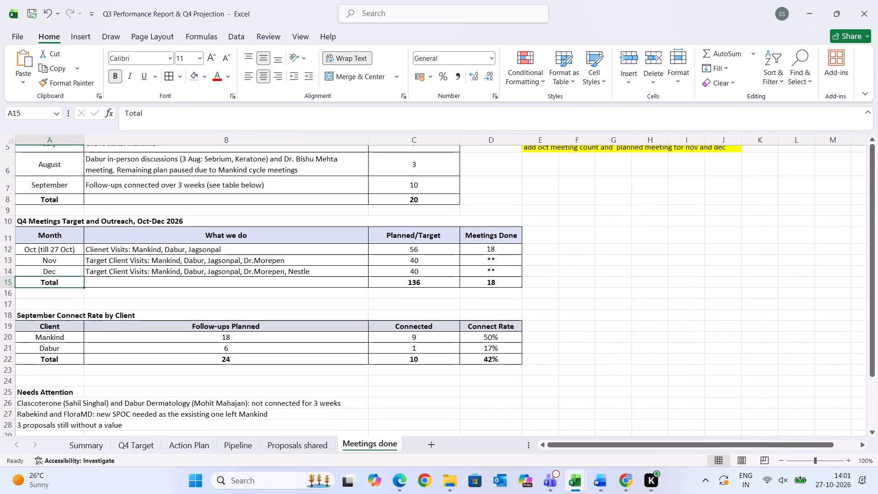
scroll(484, 337, down, 1)
click(486, 376)
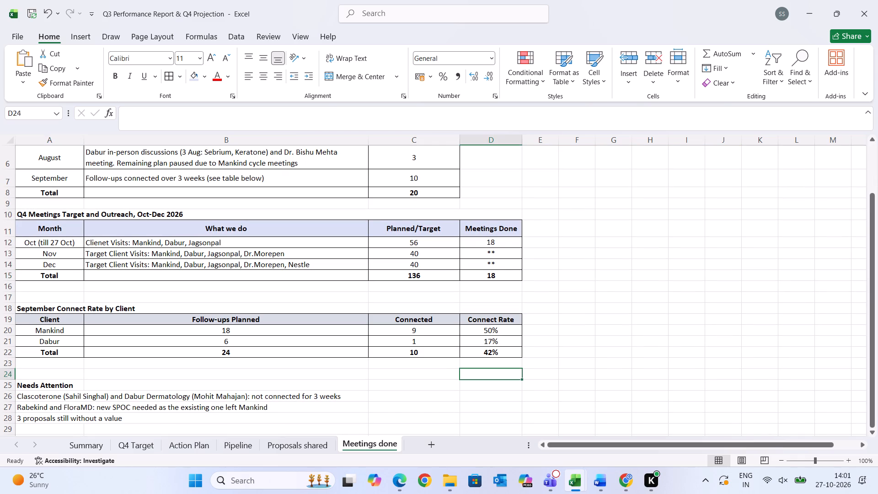
scroll(486, 376, down, 2)
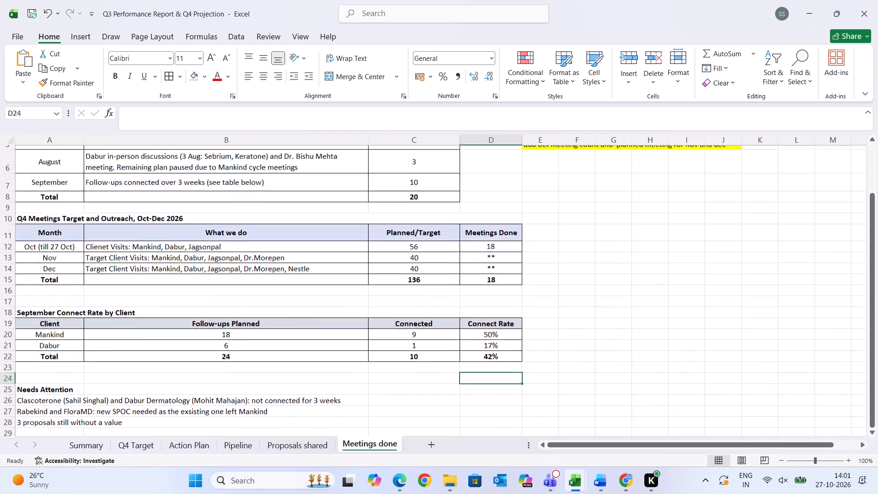
scroll(486, 376, down, 1)
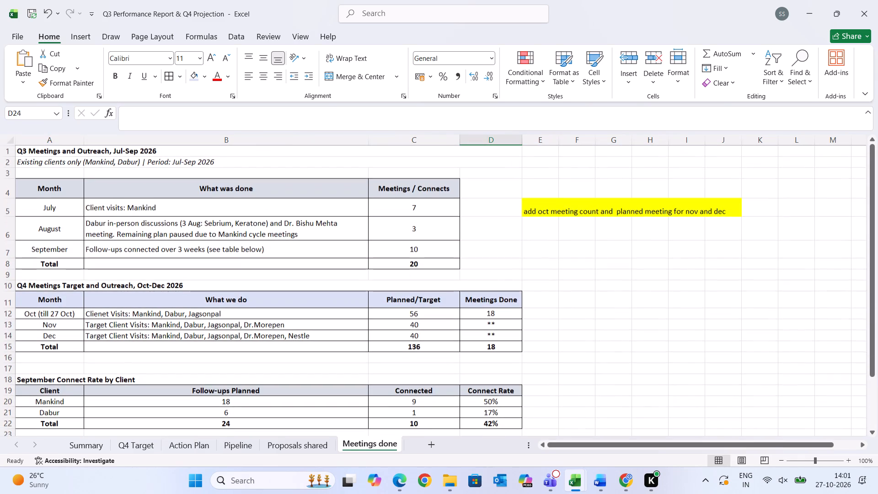
click(316, 444)
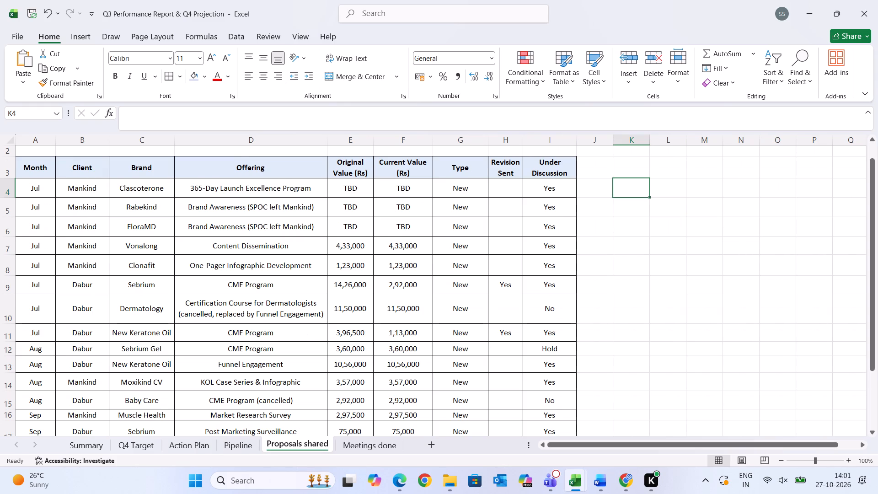
scroll(351, 329, right, 1)
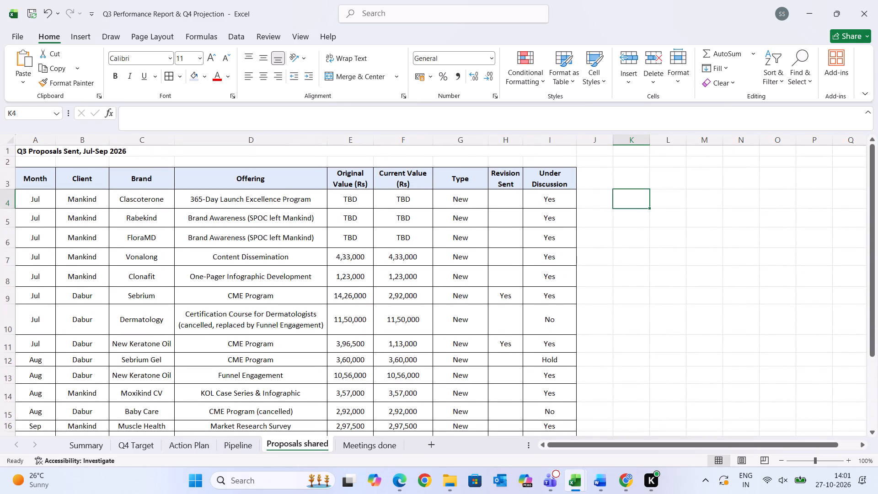
Delete the highlighted note about October, November and December meetings on the Meetings done sheet and remove its yellow fill.
click(352, 446)
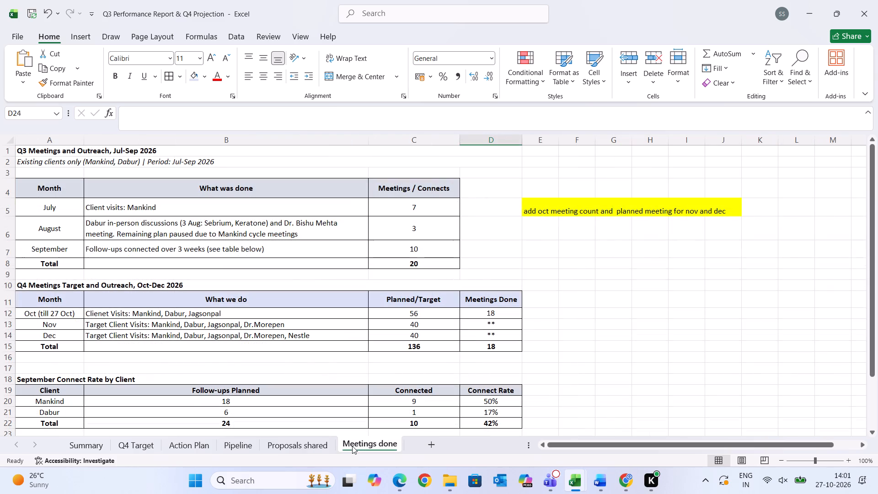
click(537, 210)
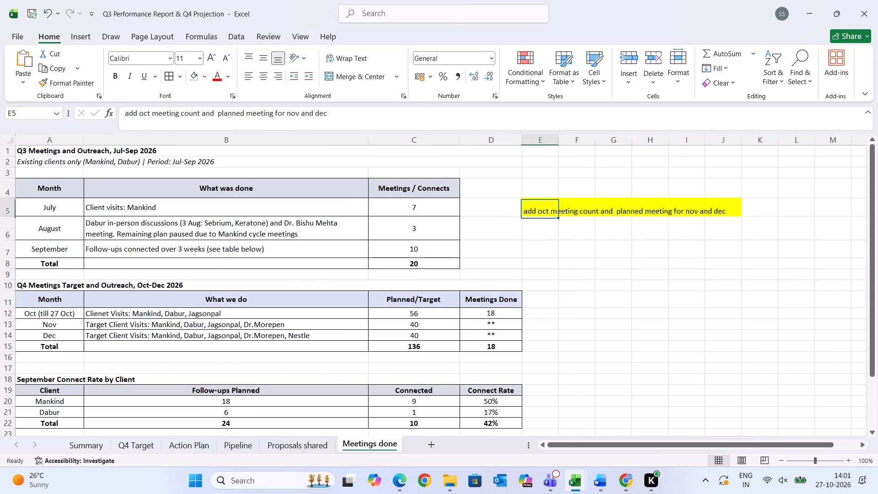
drag(537, 210, 716, 200)
key(Delete)
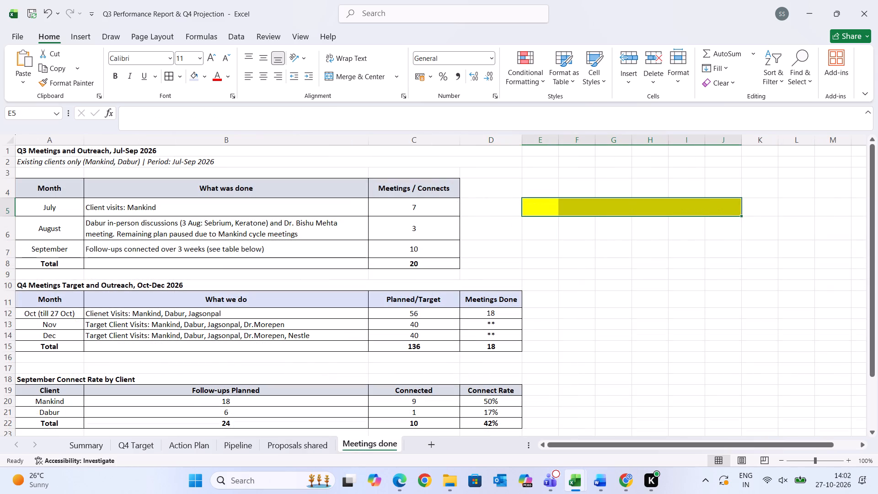
click(204, 78)
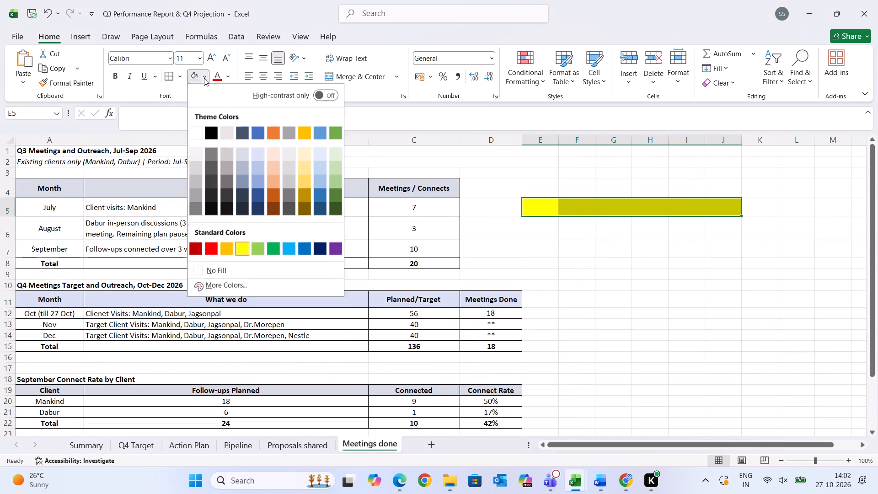
click(219, 270)
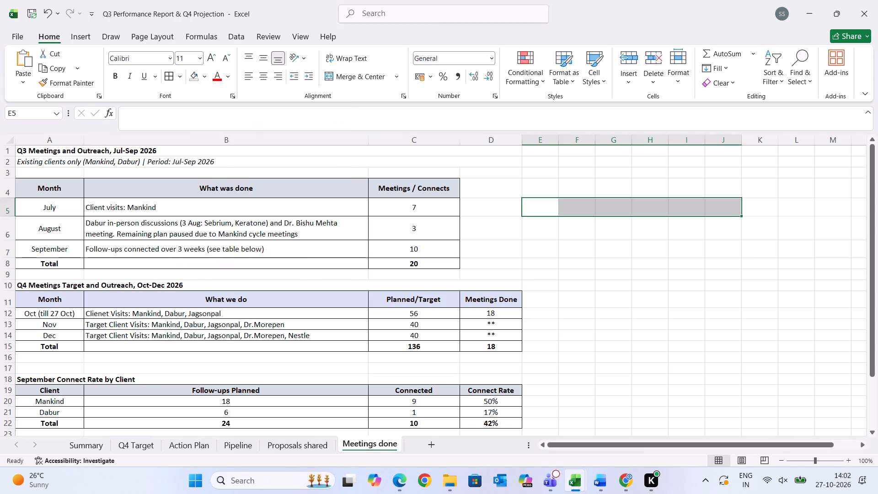
click(662, 274)
scroll(662, 274, down, 1)
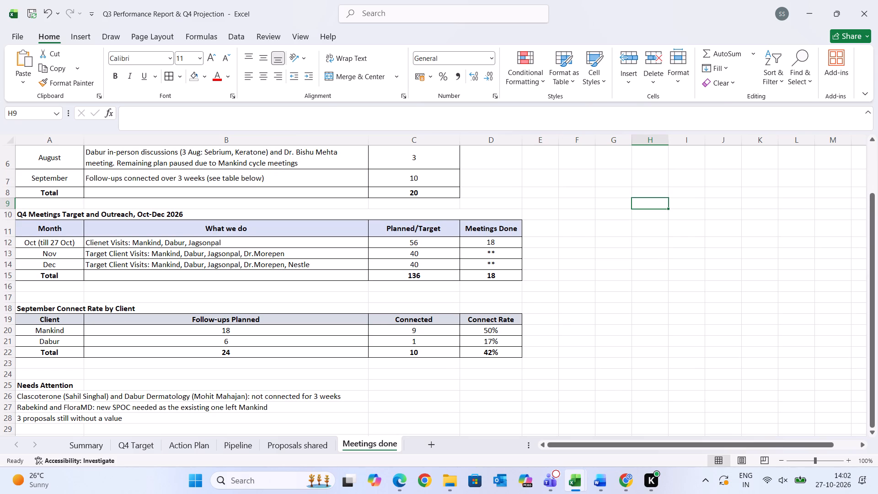
Switch to the Performance Tracker in Chrome, insert a row above the first 23-Oct visit on October Visits, and date it 16-Oct.
click(628, 475)
click(538, 9)
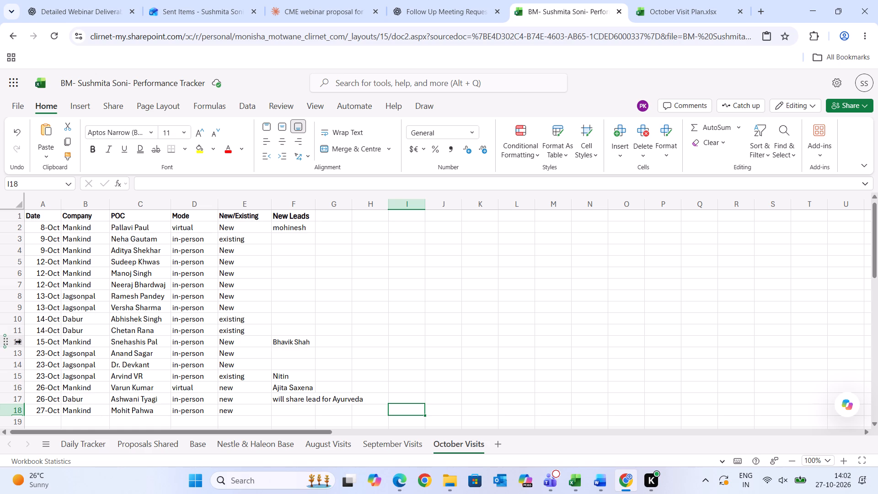
click(19, 353)
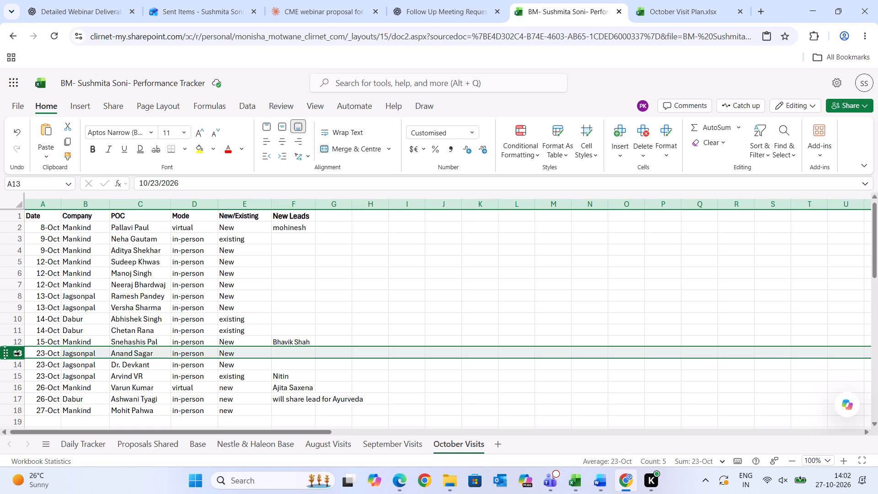
key(ctrl+plus)
double_click(42, 354)
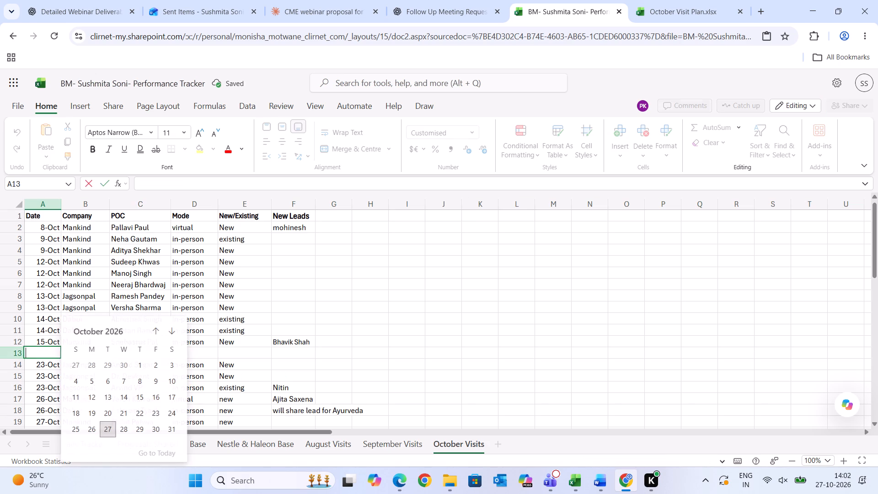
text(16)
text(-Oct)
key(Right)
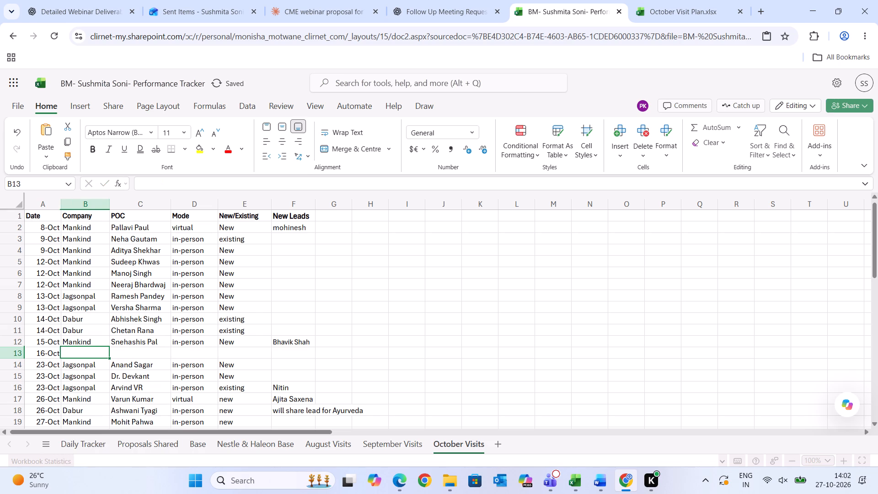
Complete the 16-Oct visit row with company Dabur, the contact's name as POC, mode virtual and status New.
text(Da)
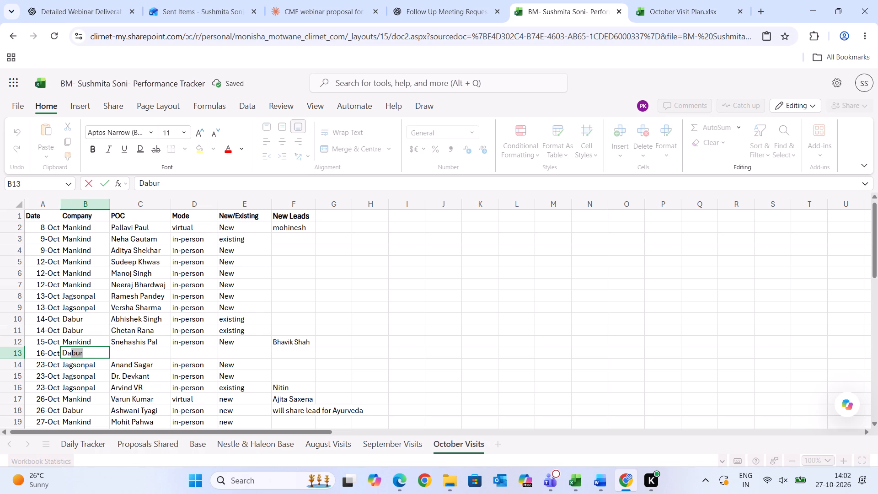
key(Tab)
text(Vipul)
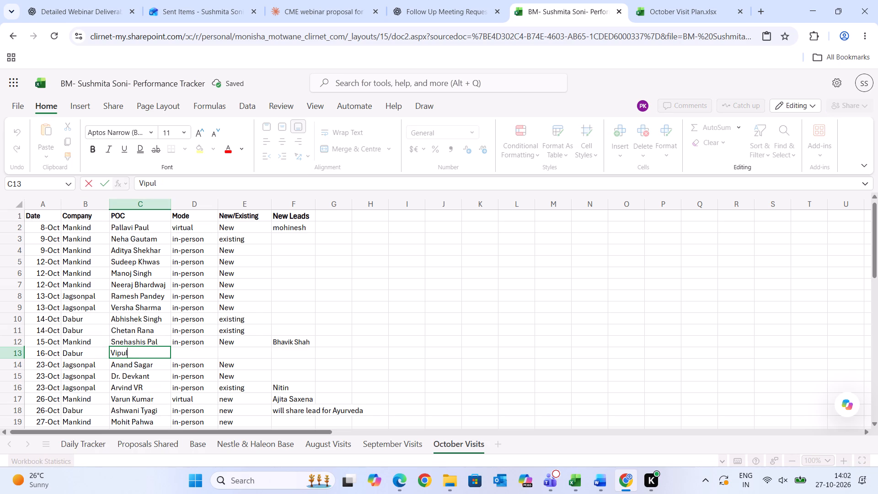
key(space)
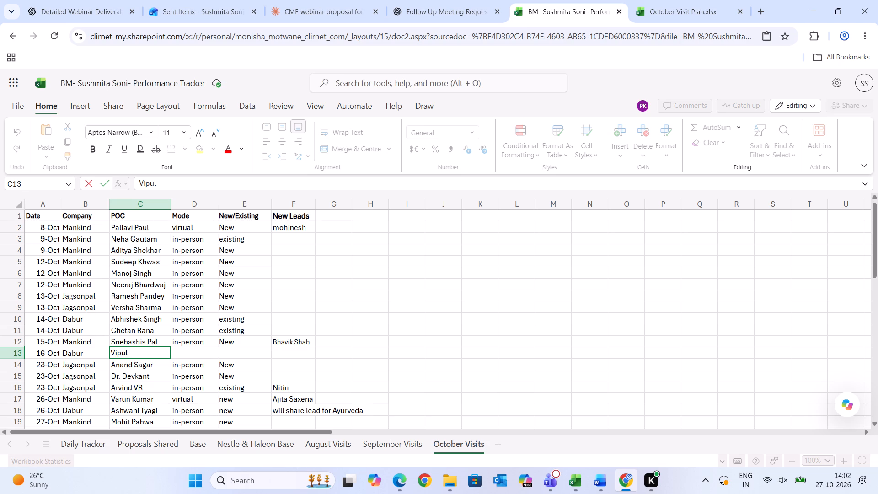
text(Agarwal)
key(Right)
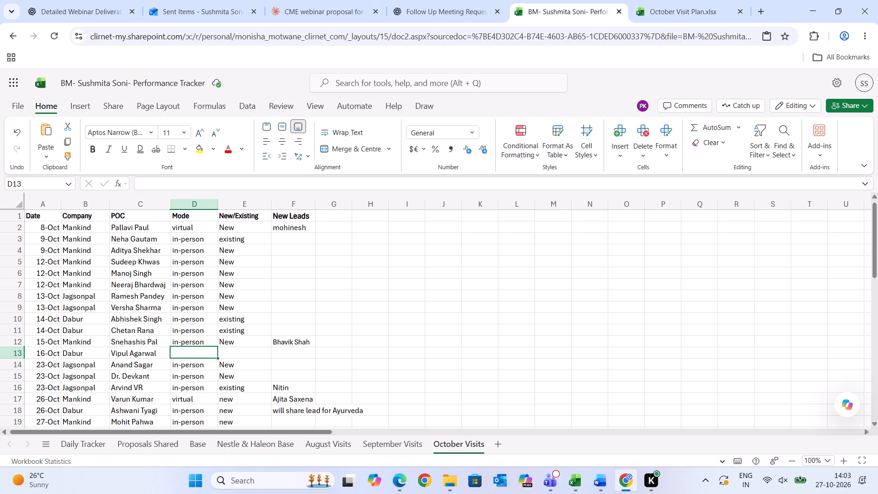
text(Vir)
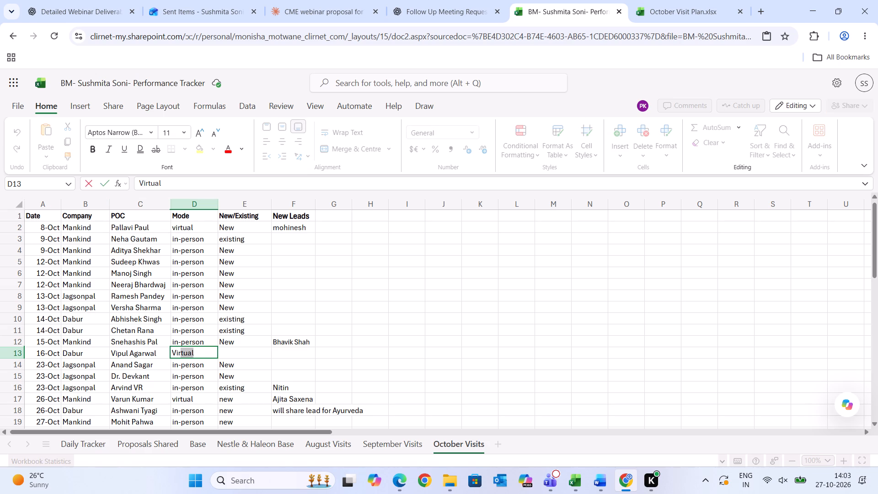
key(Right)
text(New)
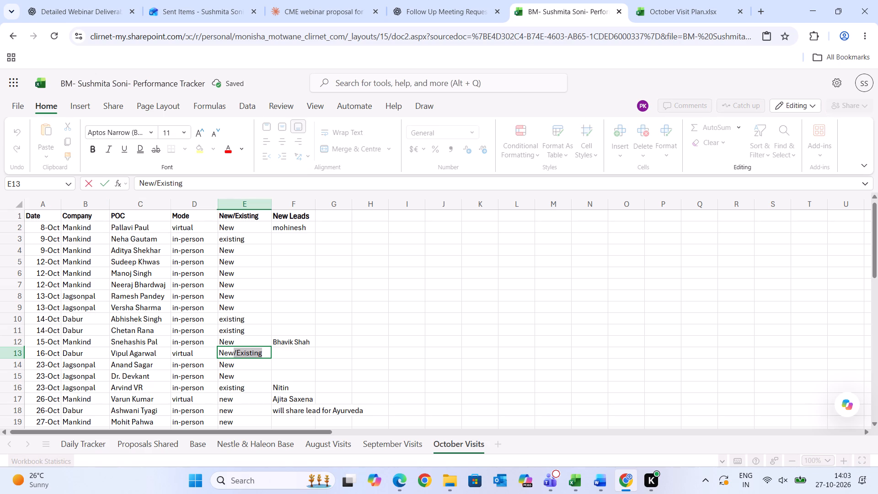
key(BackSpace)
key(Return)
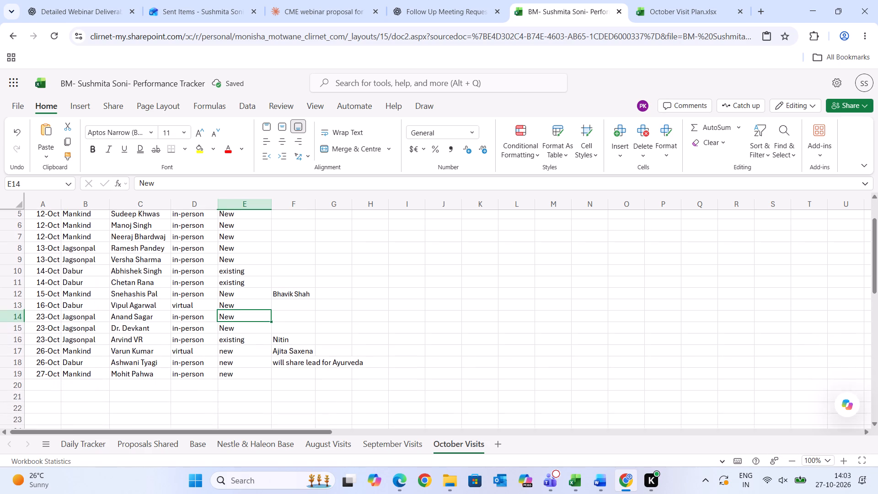
Look through the October Visits list to check the logged meetings.
scroll(269, 358, down, 1)
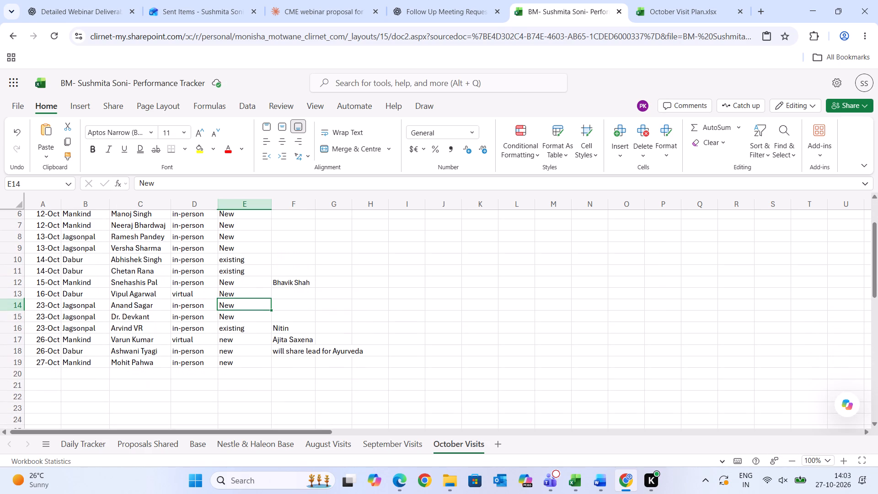
scroll(269, 358, down, 1)
scroll(269, 358, up, 1)
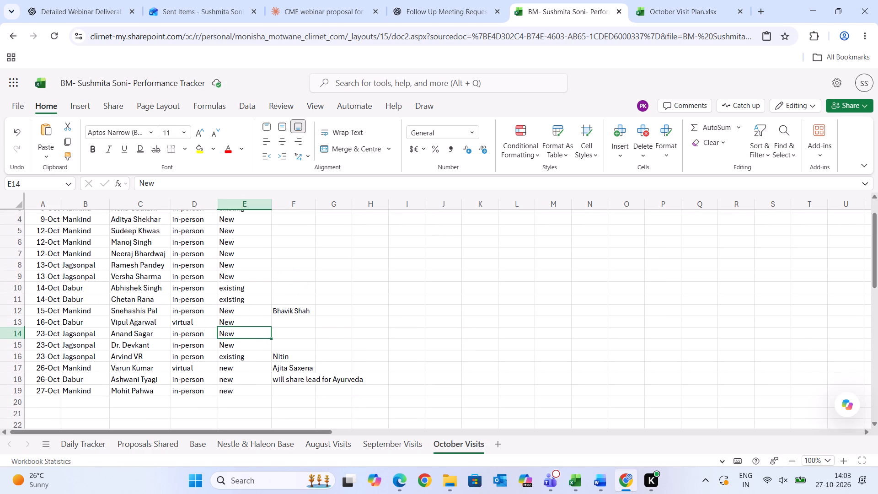
scroll(269, 358, up, 1)
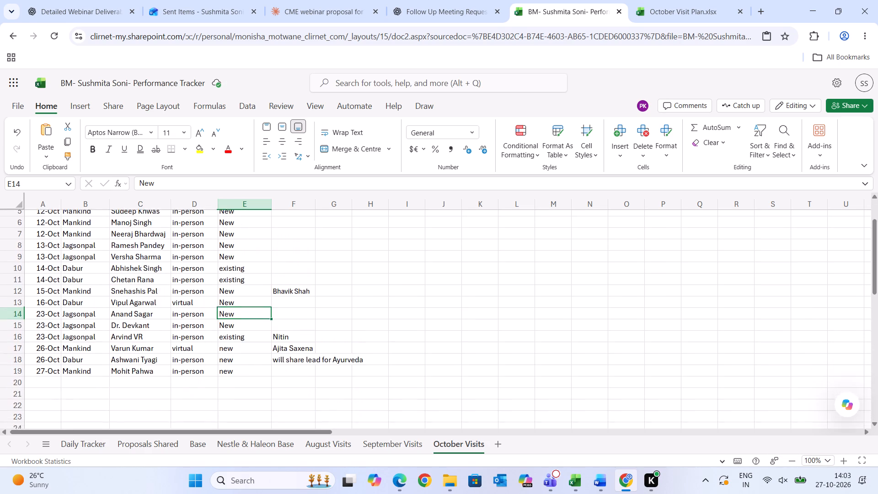
scroll(229, 361, down, 1)
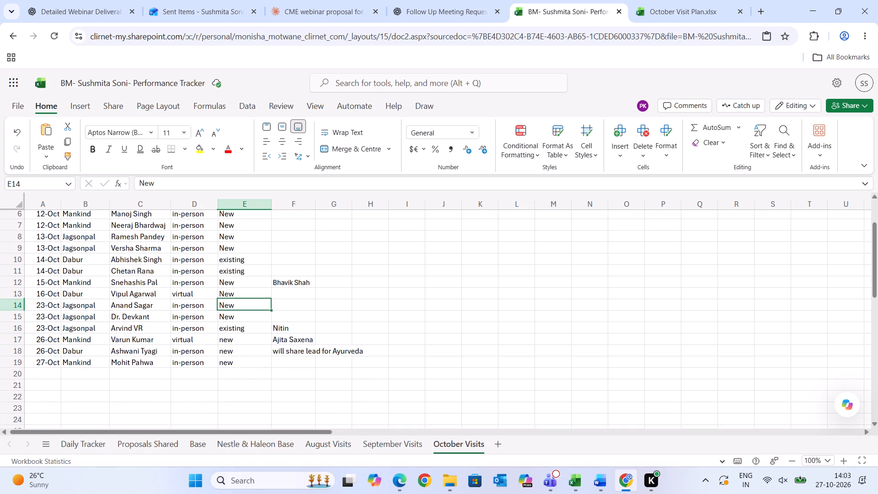
scroll(229, 361, down, 2)
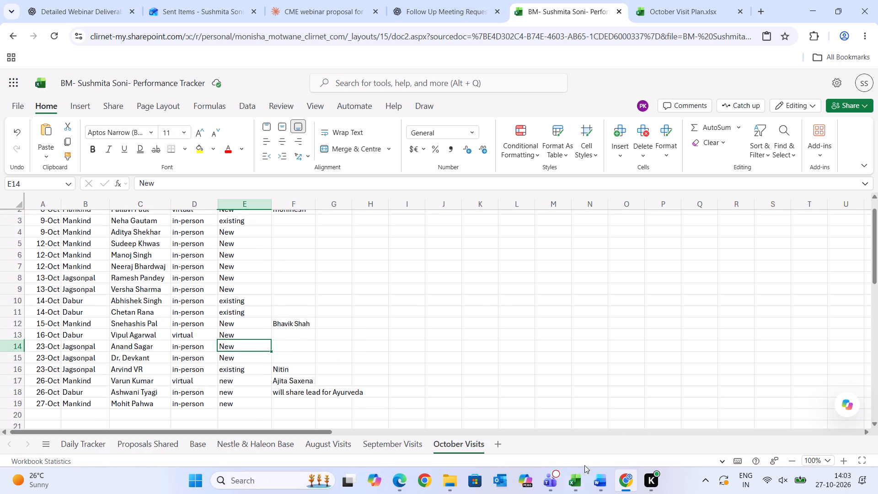
Switch back to the Q3 Performance Report workbook in Excel and review the tables on the Meetings done sheet.
click(601, 484)
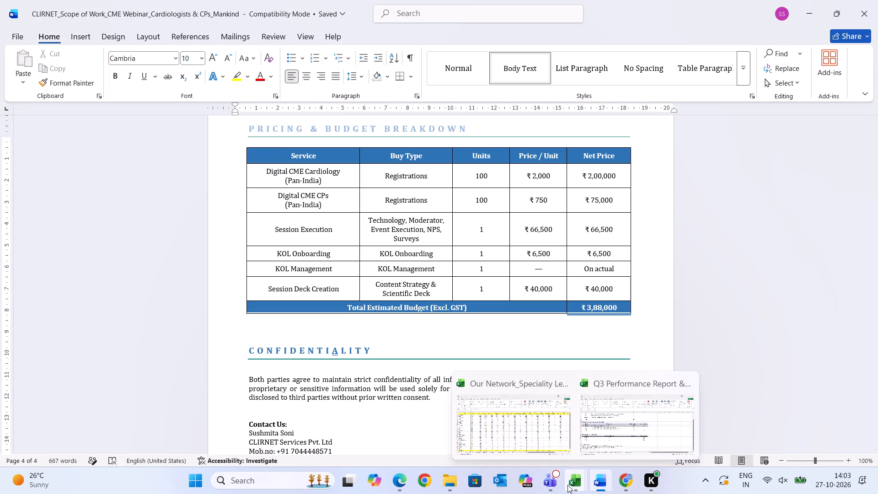
click(567, 485)
click(614, 390)
scroll(420, 368, up, 1)
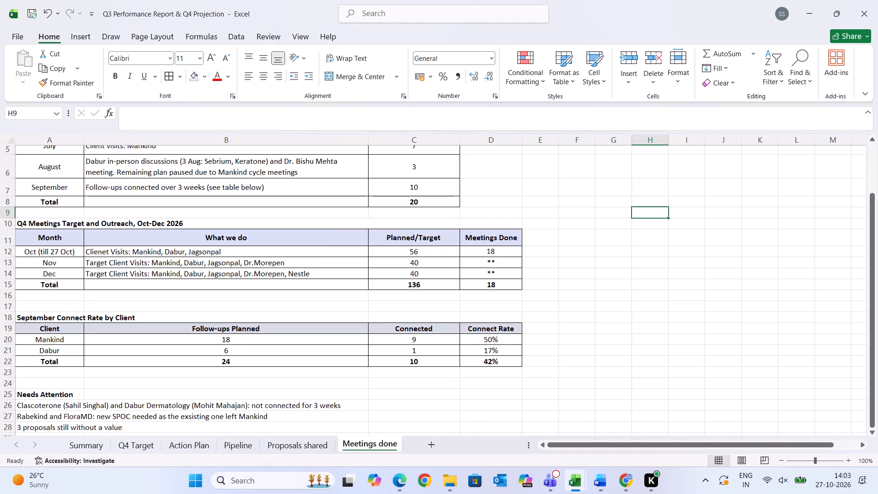
scroll(420, 368, up, 2)
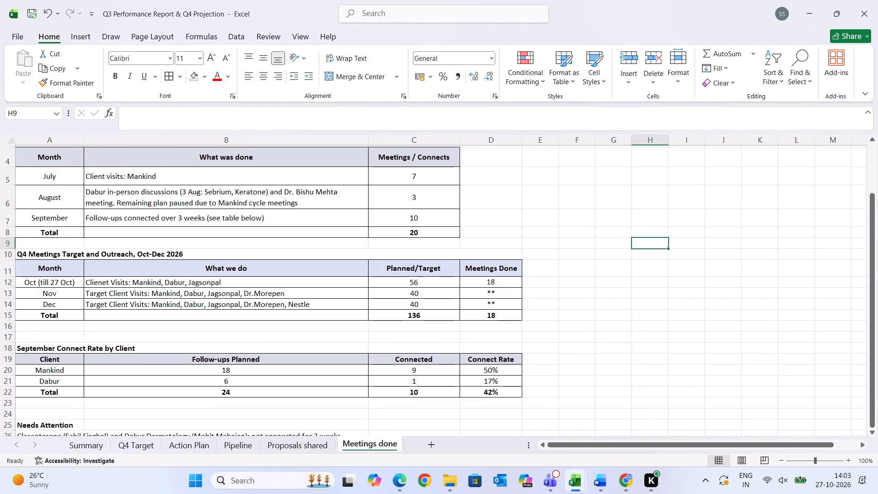
scroll(420, 368, up, 1)
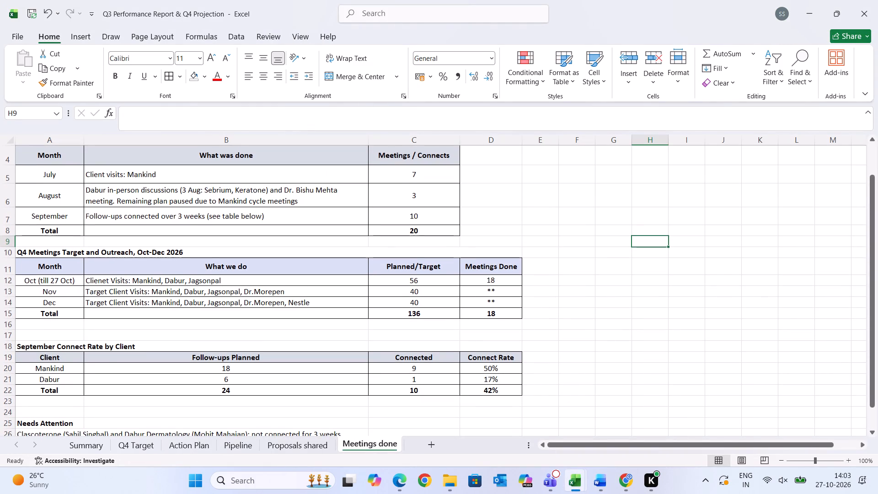
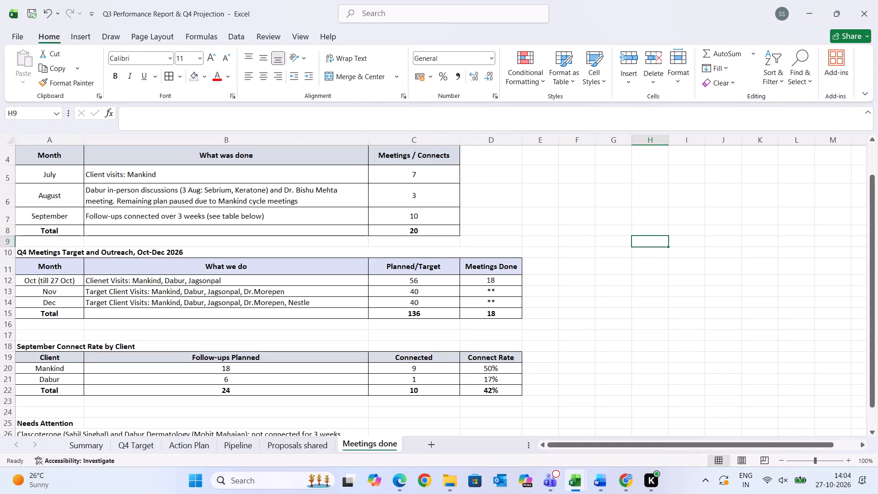
Move the Q4 Meetings Target and Outreach table below the September Connect Rate by Client table, inserting it above the Needs Attention section.
drag(64, 253, 353, 315)
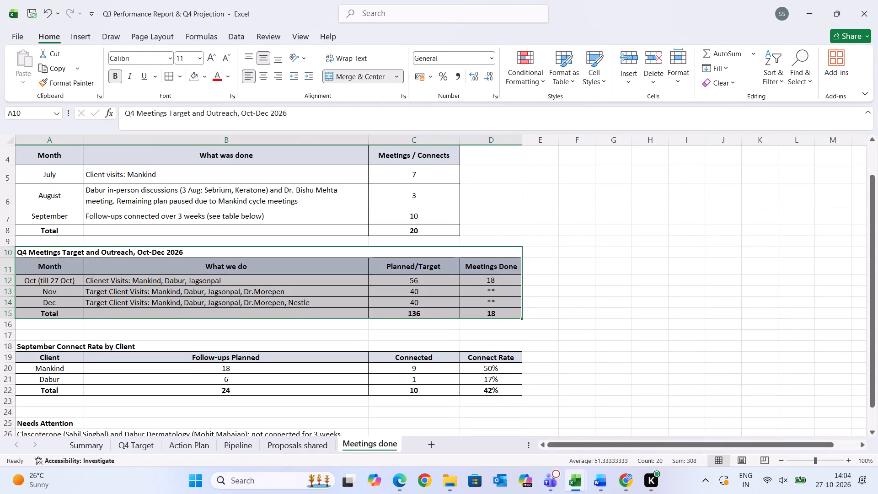
key(ctrl+x)
scroll(198, 361, down, 1)
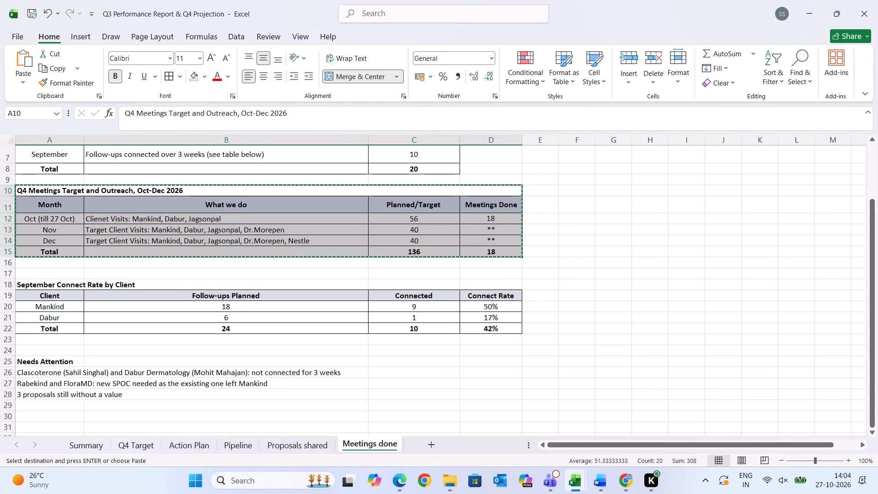
click(47, 350)
key(ctrl+v)
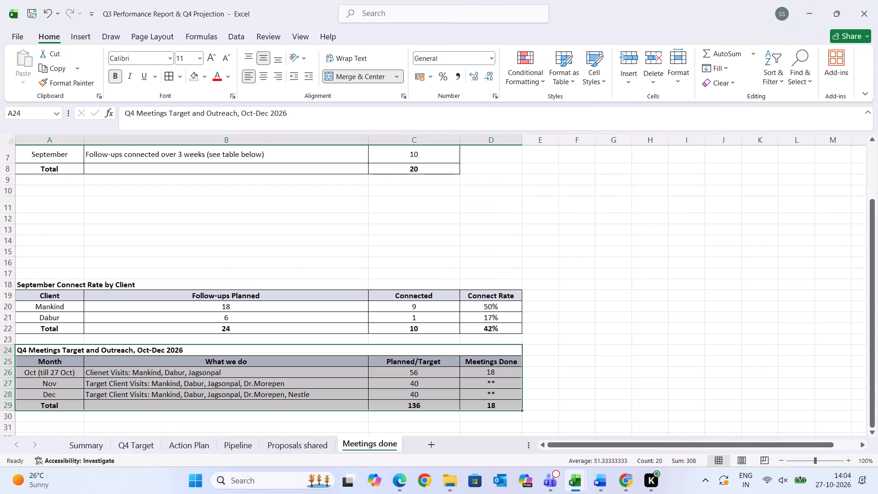
scroll(97, 345, down, 2)
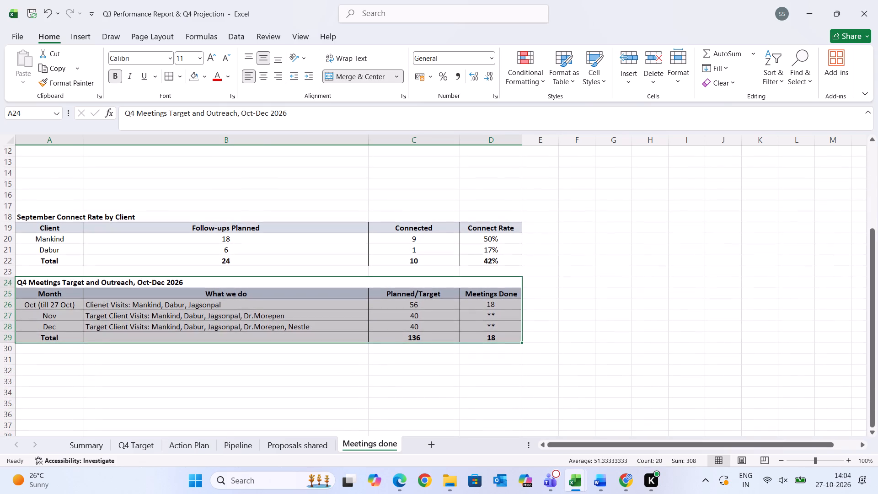
key(ctrl+z)
click(77, 353)
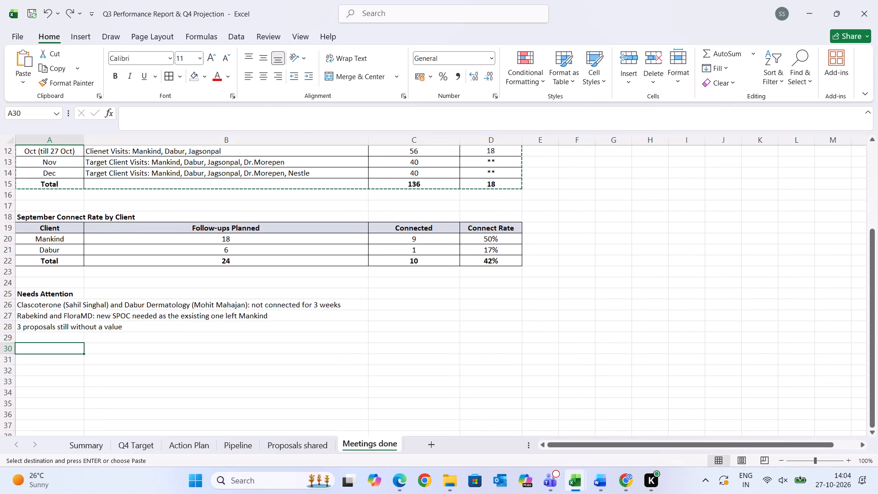
click(8, 283)
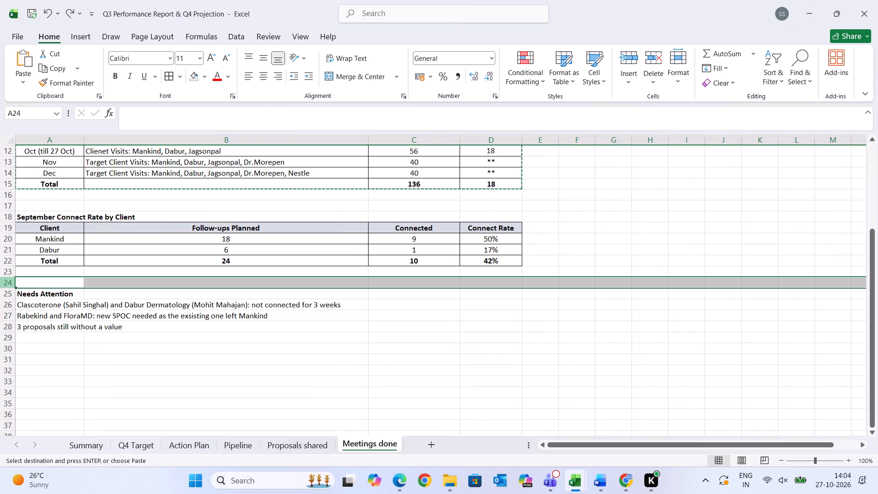
key(ctrl+plus)
key(ctrl+plus)
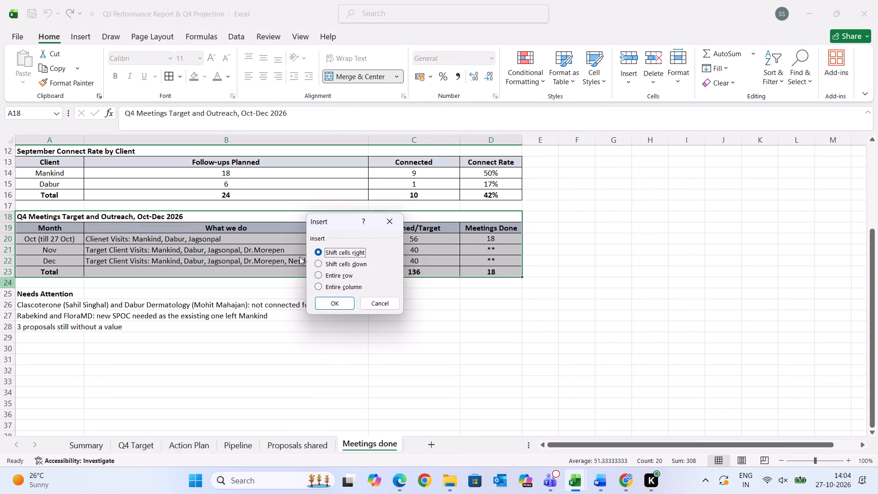
click(387, 224)
double_click(390, 328)
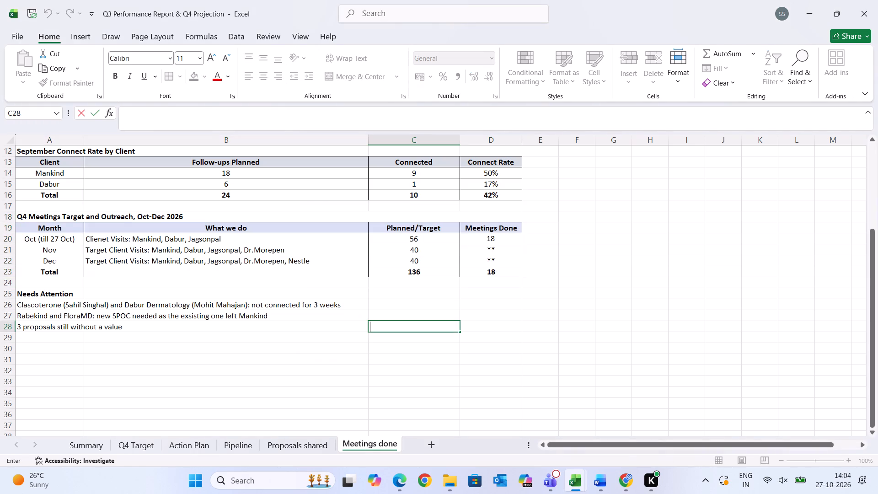
Insert seven blank rows at row 24, between the Q4 Meetings Target table and the Needs Attention section.
scroll(291, 336, up, 4)
scroll(291, 336, down, 1)
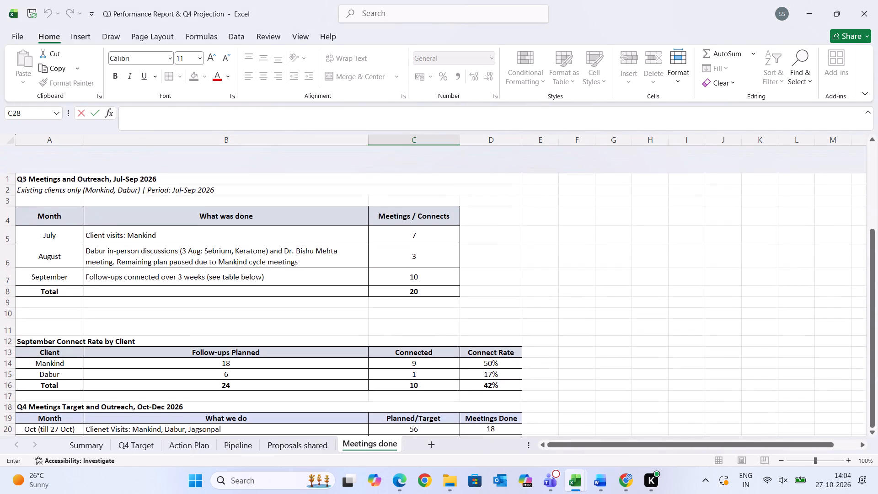
scroll(291, 336, down, 2)
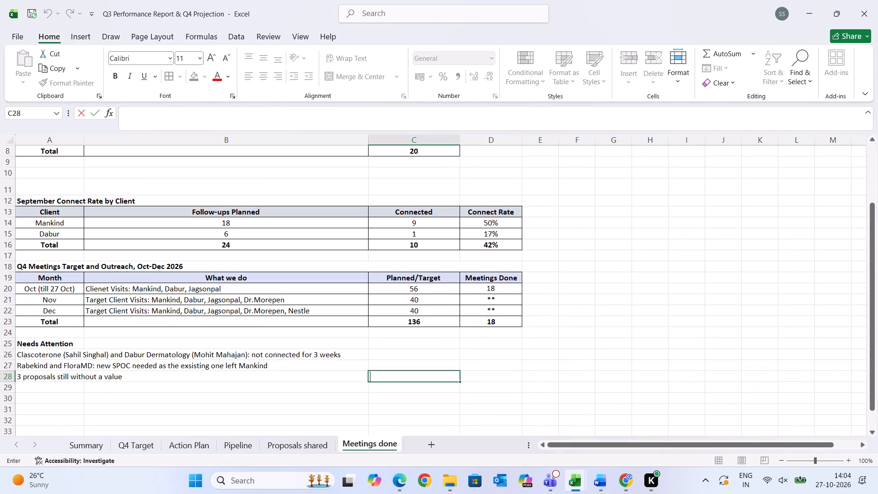
click(9, 332)
key(ctrl+plus)
key(ctrl+plus)
key(ctrl+plus)
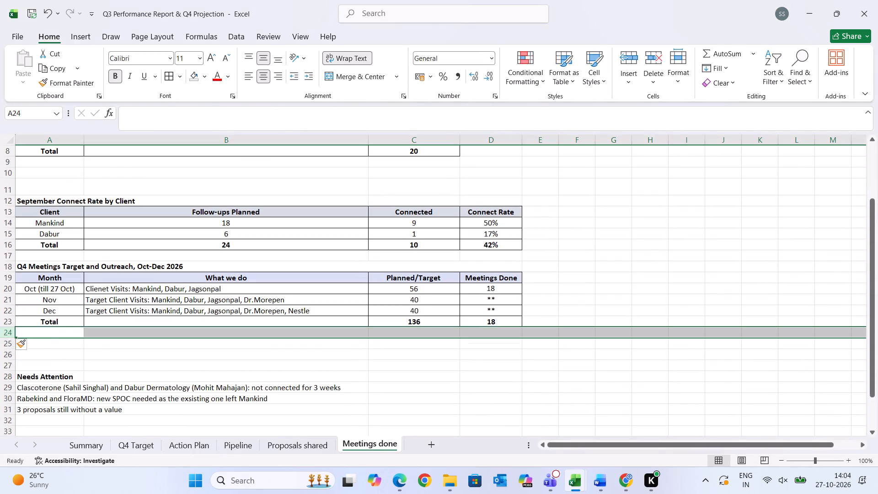
key(ctrl+plus)
key(ctrl+plus)
key(ctrl+plus)
key(ctrl+plus)
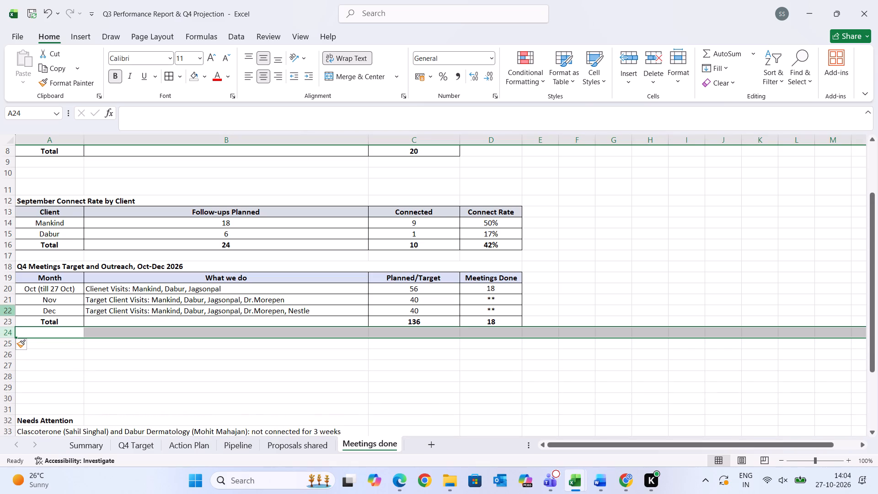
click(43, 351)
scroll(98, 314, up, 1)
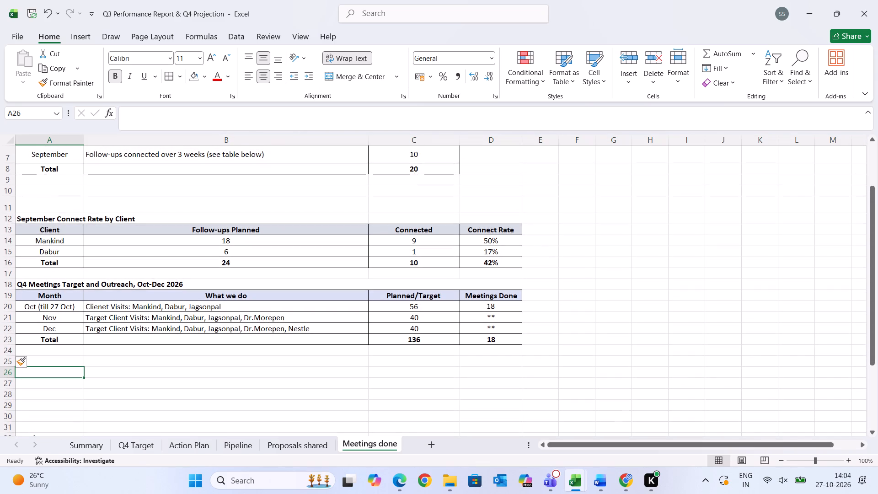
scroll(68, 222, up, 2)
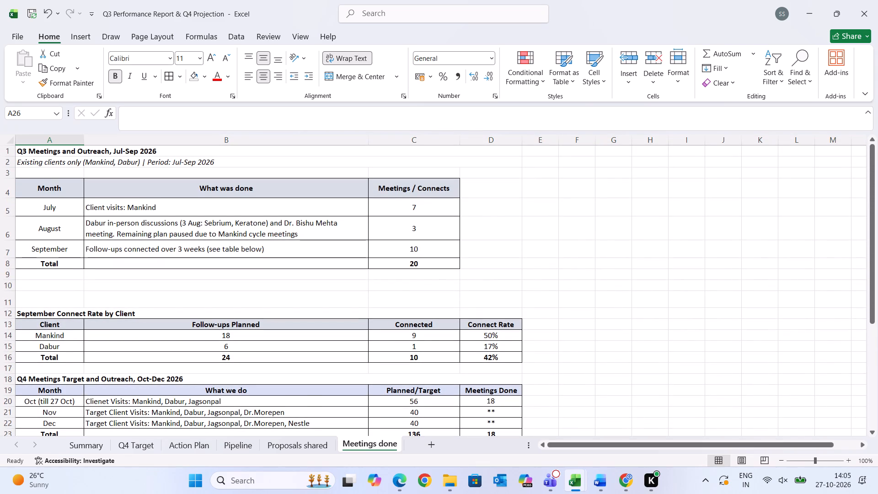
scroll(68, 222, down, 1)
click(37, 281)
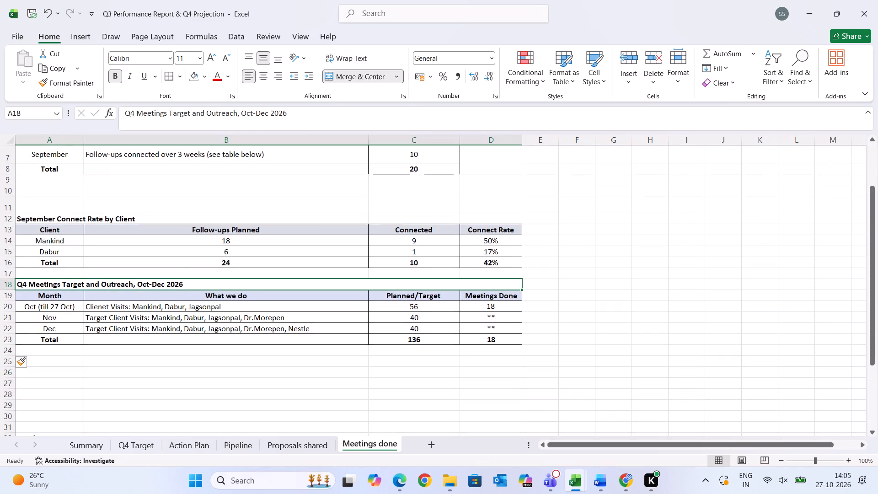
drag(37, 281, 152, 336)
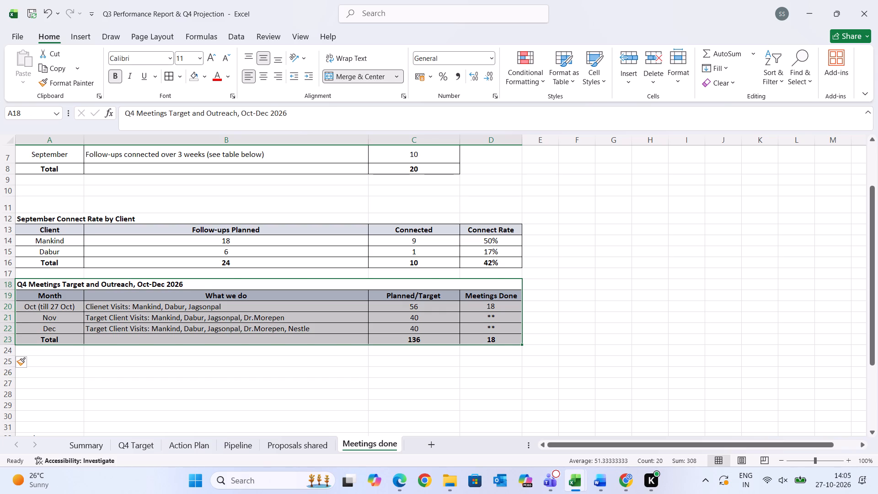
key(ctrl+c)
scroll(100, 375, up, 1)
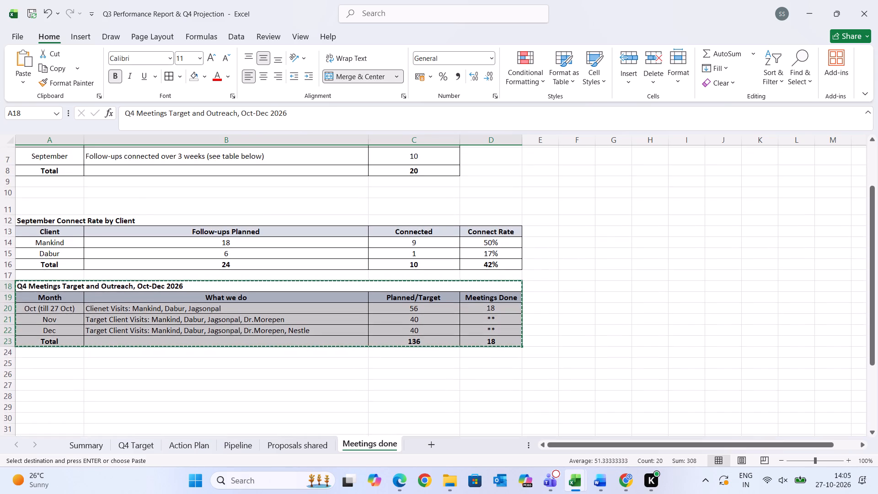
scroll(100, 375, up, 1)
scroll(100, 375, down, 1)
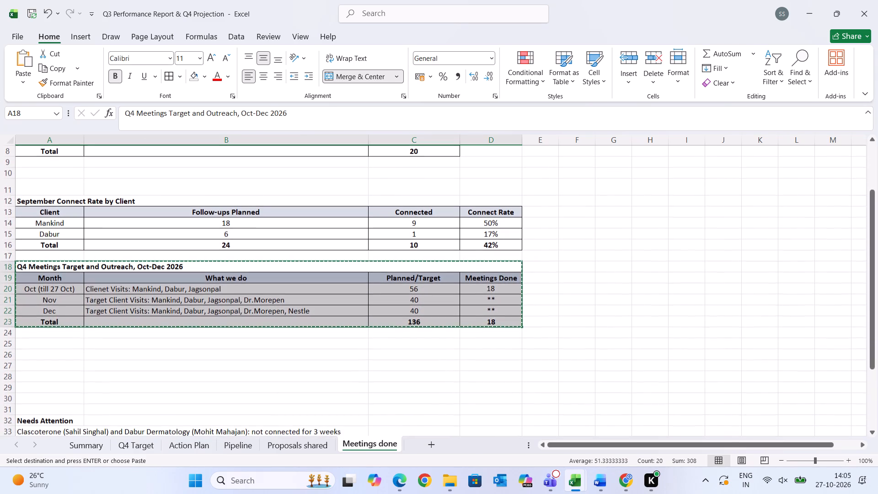
Delete six surplus blank rows above Needs Attention, leaving two between it and the Q4 Meetings Target table.
click(9, 403)
click(9, 412)
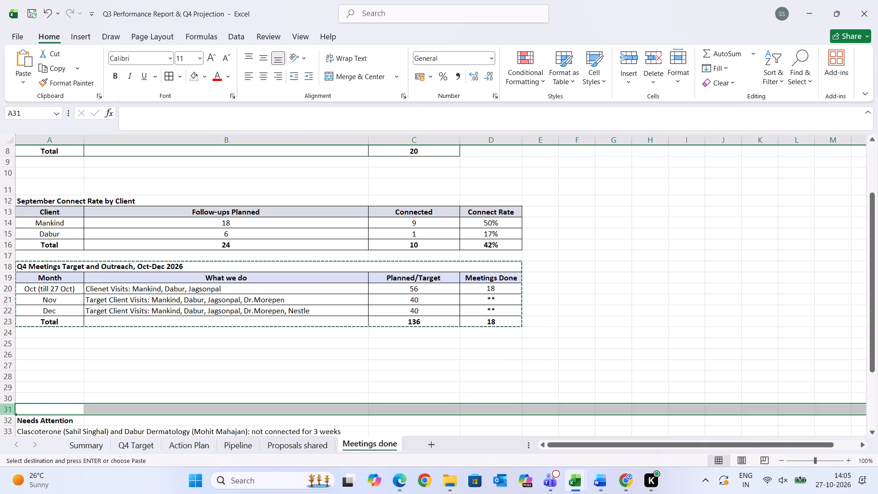
key(ctrl+minus)
key(ctrl+minus)
key(ctrl+z)
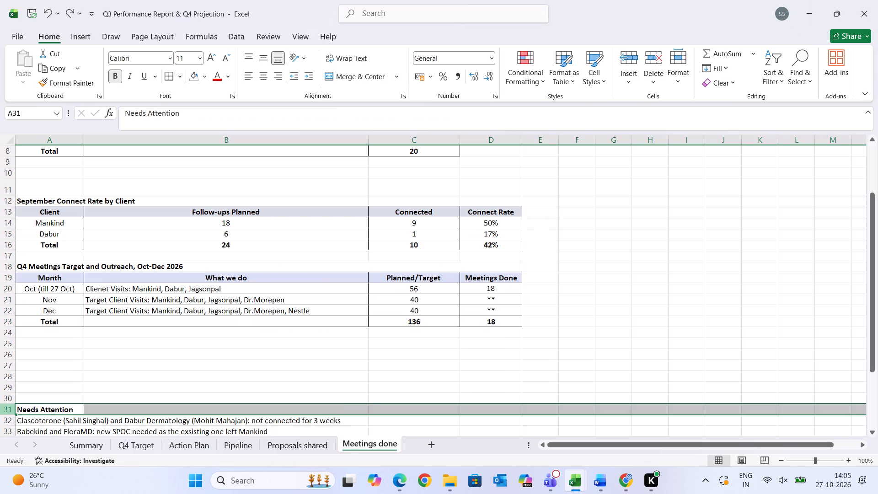
click(8, 344)
key(ctrl+minus)
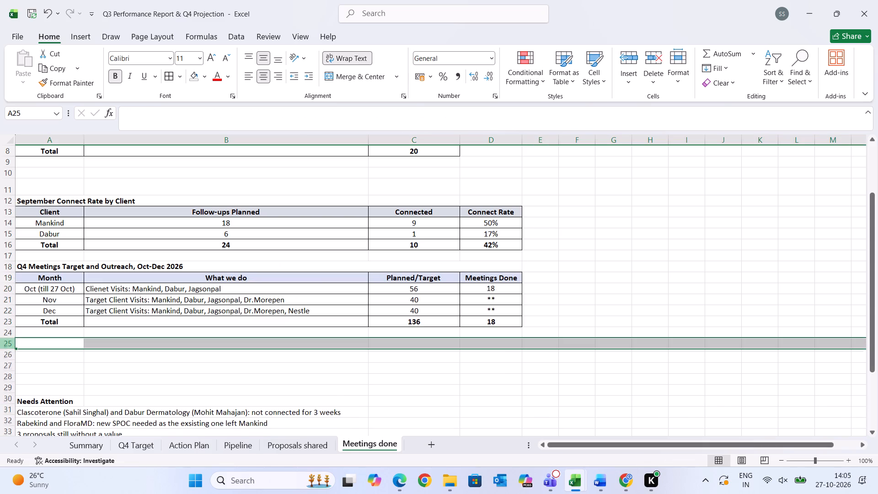
key(ctrl+minus)
key(ctrl+minus)
key(ctrl+minus)
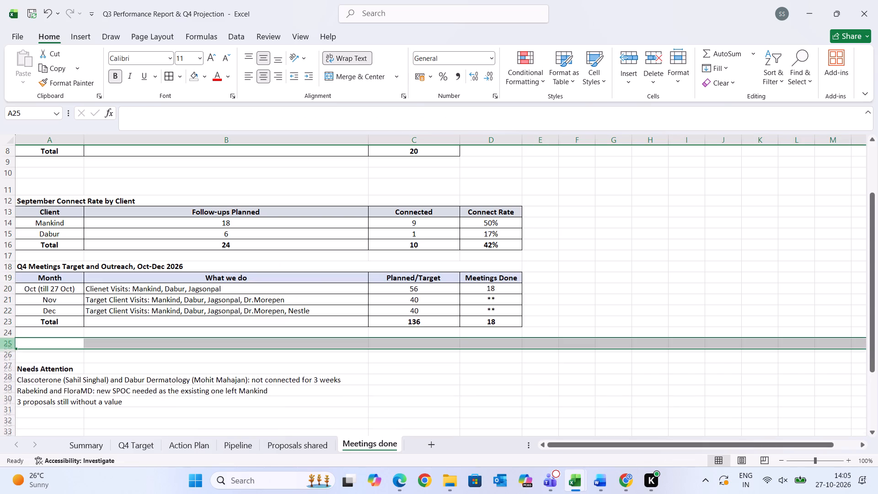
key(ctrl+minus)
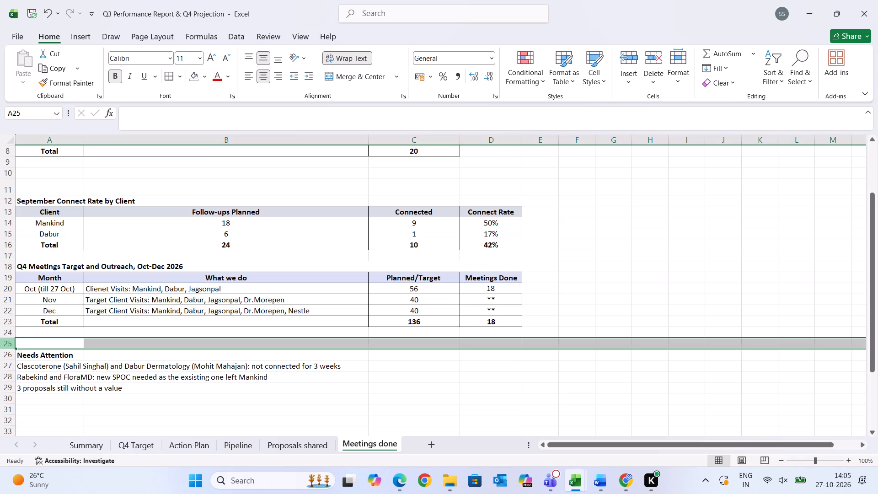
click(375, 385)
Delete the tall blank row directly above the September Connect Rate by Client heading.
scroll(375, 385, up, 1)
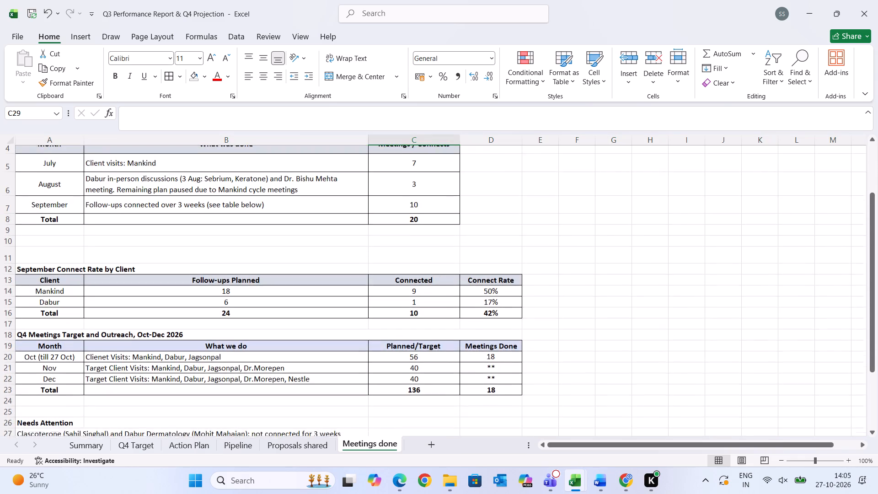
click(6, 270)
key(ctrl+minus)
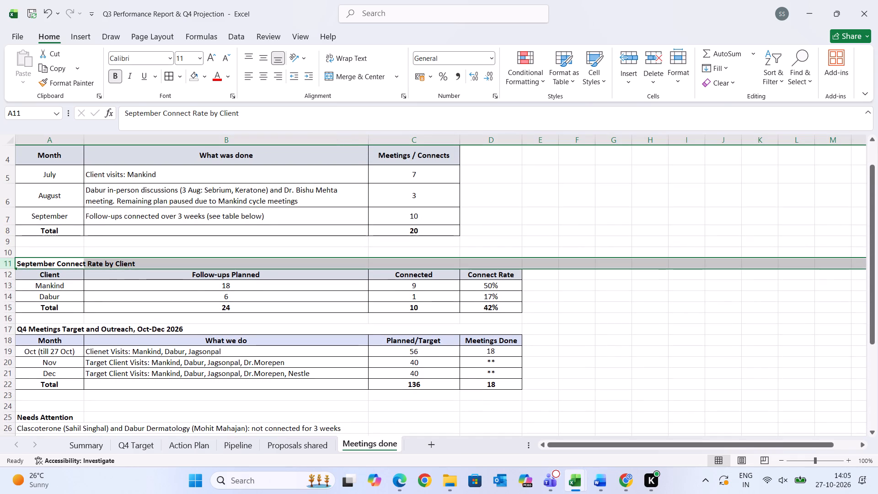
Insert a second blank row between the September Connect Rate by Client table and the Q4 Meetings Target table.
click(12, 252)
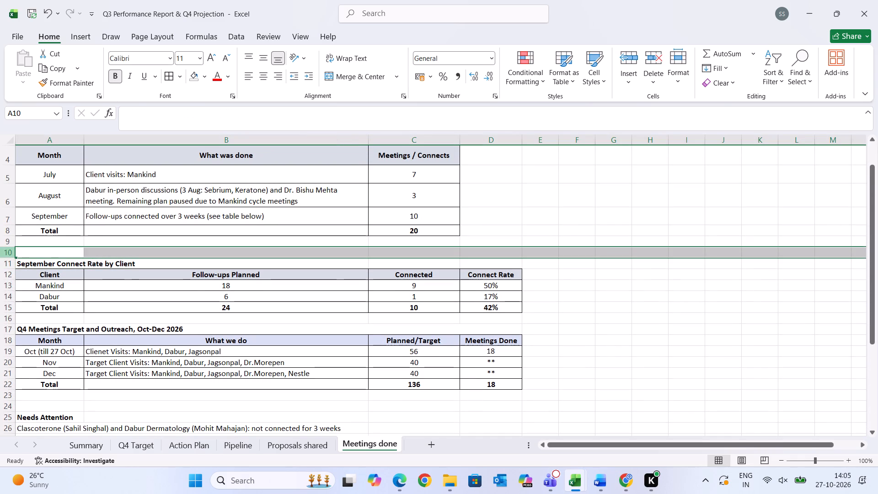
click(6, 315)
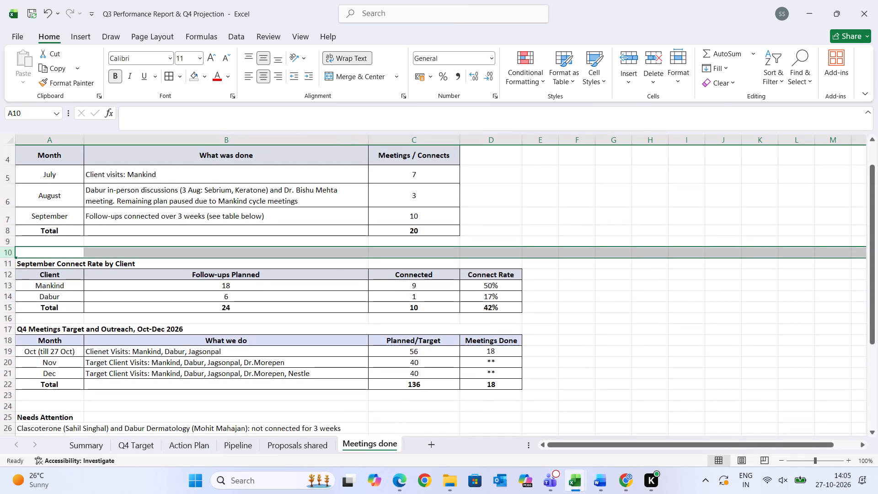
click(5, 319)
key(ctrl+minus)
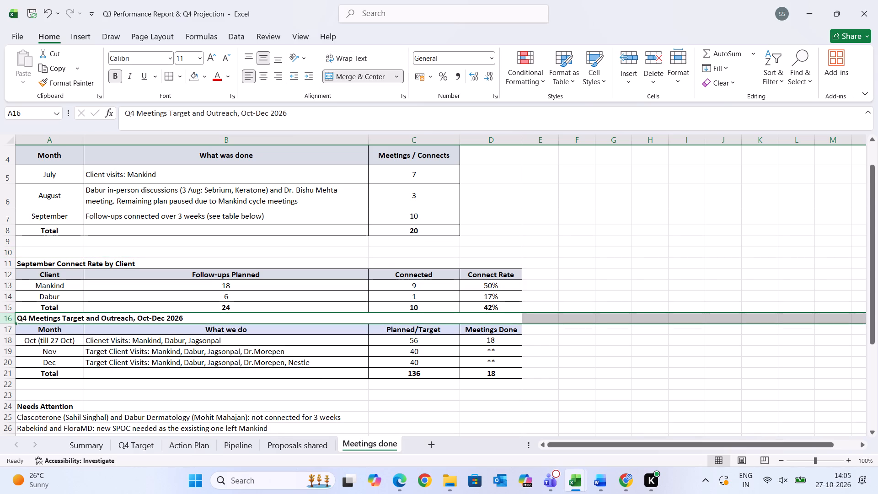
key(ctrl+z)
key(ctrl+plus)
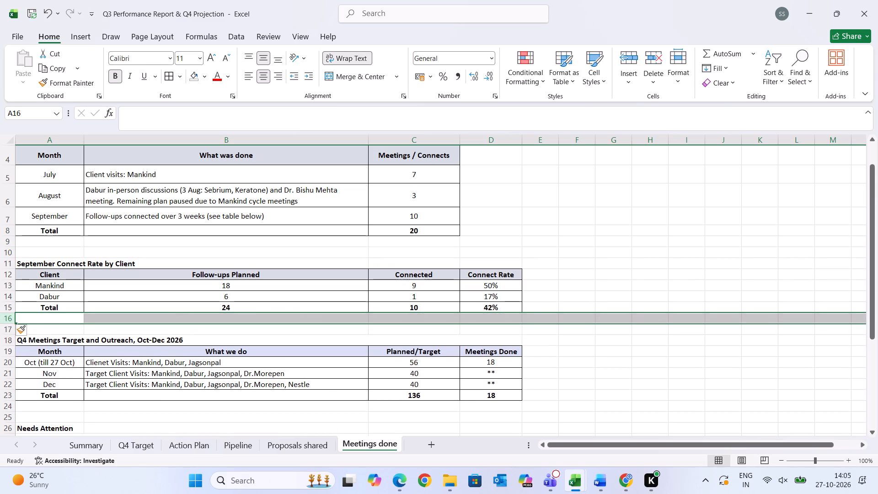
click(637, 377)
Save the Q3 Performance Report workbook.
scroll(637, 377, up, 1)
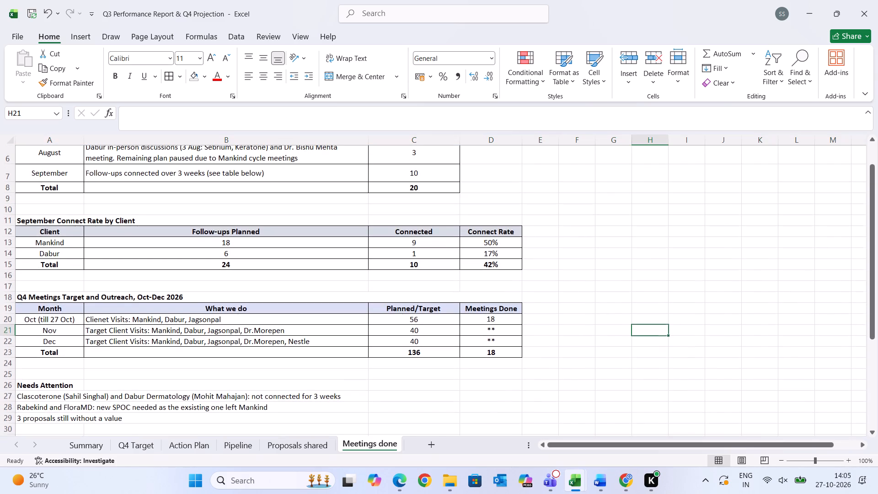
scroll(637, 377, up, 1)
key(ctrl+s)
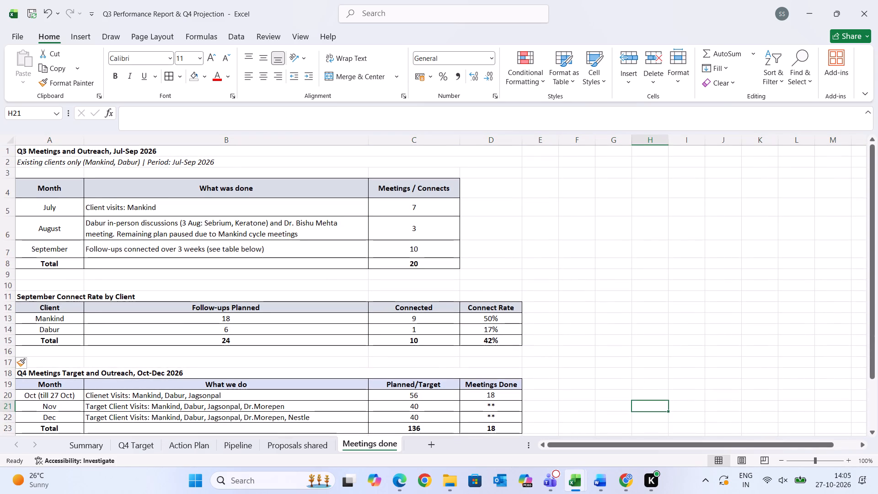
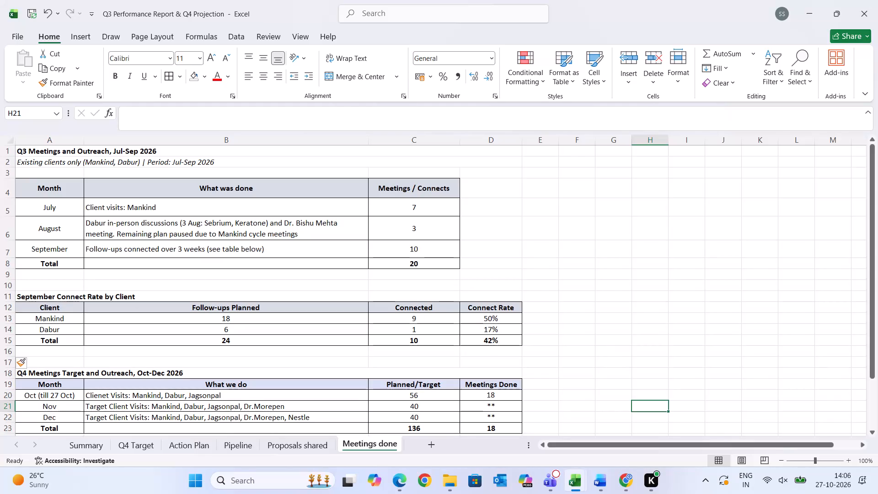
Save the workbook with the rearranged Meetings done sheet.
scroll(615, 361, down, 1)
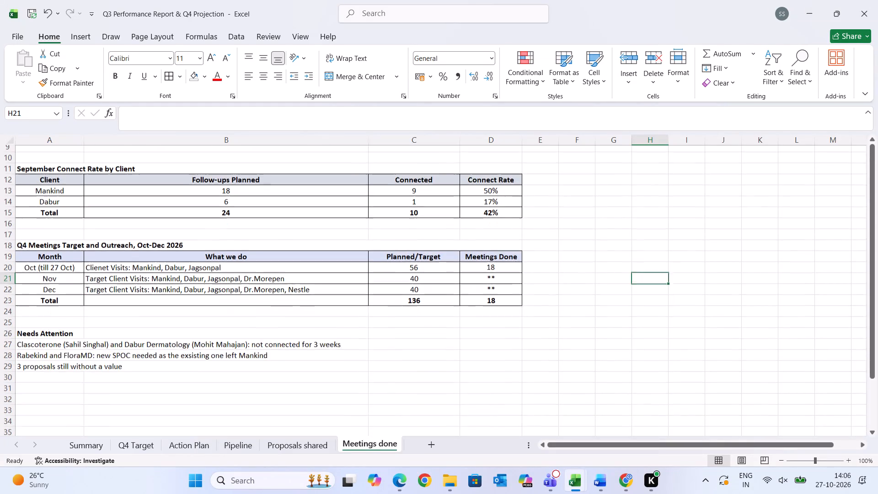
scroll(615, 361, down, 1)
key(ctrl+s)
Review the Meetings done sheet from the Q3 meetings table through the Q4 target table to Needs Attention.
scroll(615, 361, down, 1)
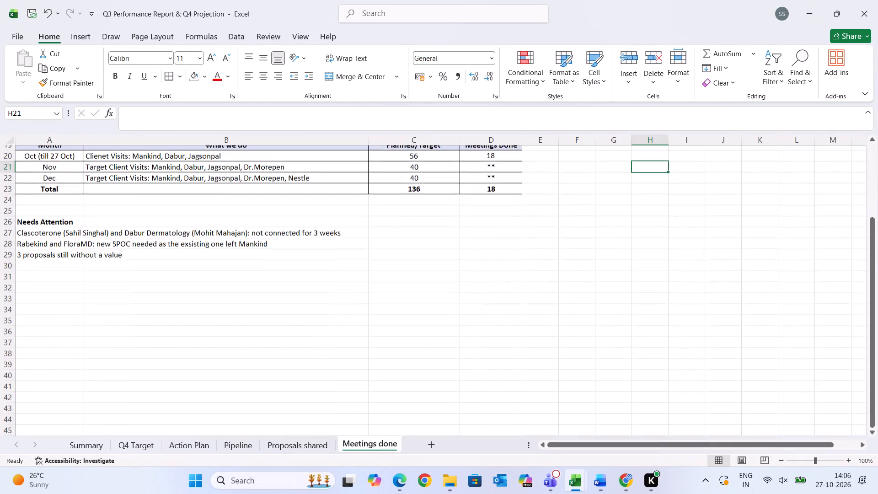
scroll(615, 361, down, 1)
scroll(615, 361, up, 3)
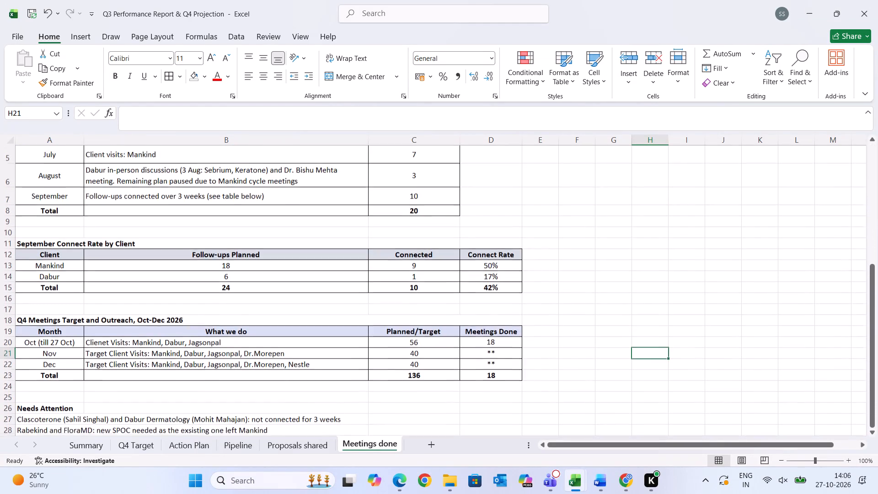
scroll(615, 361, up, 2)
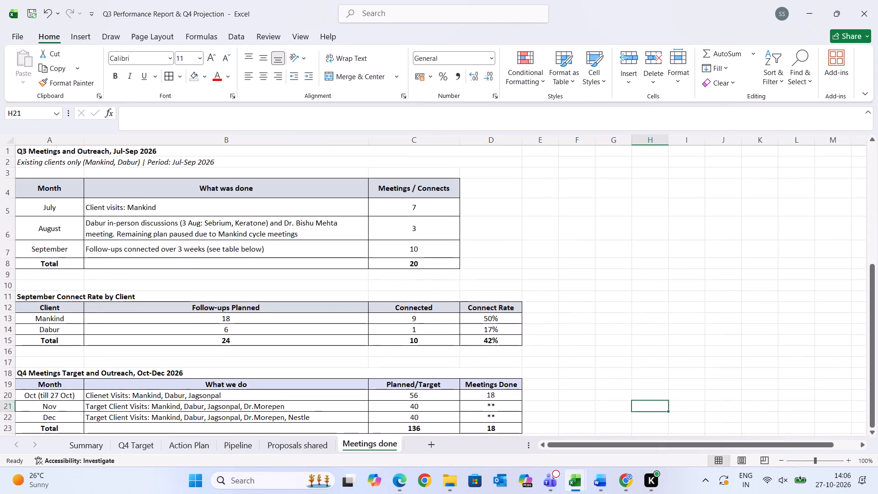
scroll(615, 361, up, 1)
scroll(615, 361, down, 1)
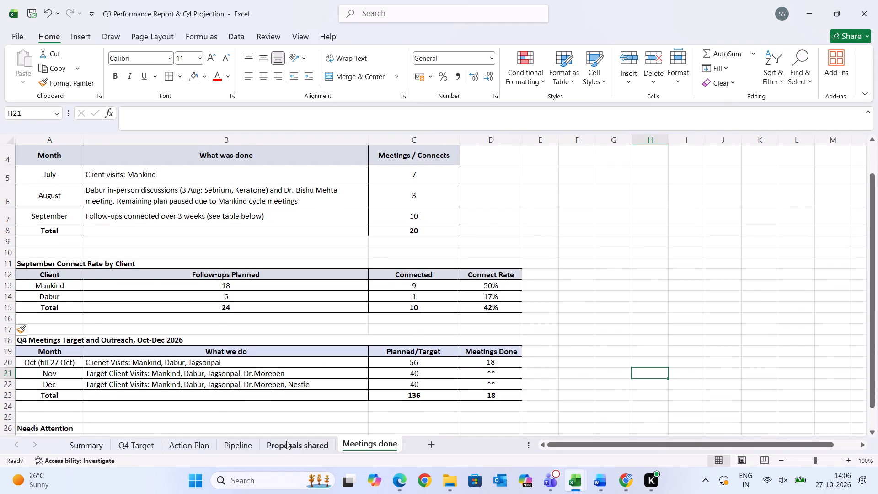
Look over the Proposals shared sheet and bring up the Pipeline sheet of open proposals and leads.
click(284, 443)
key(Left)
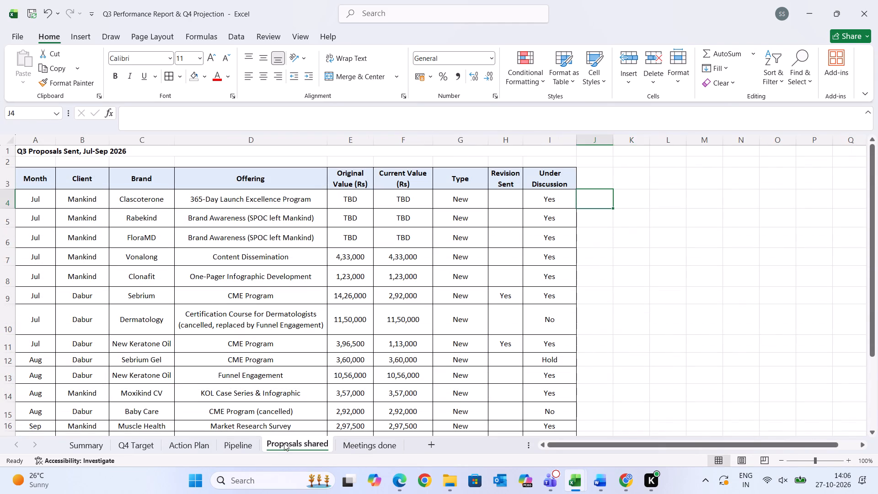
click(240, 442)
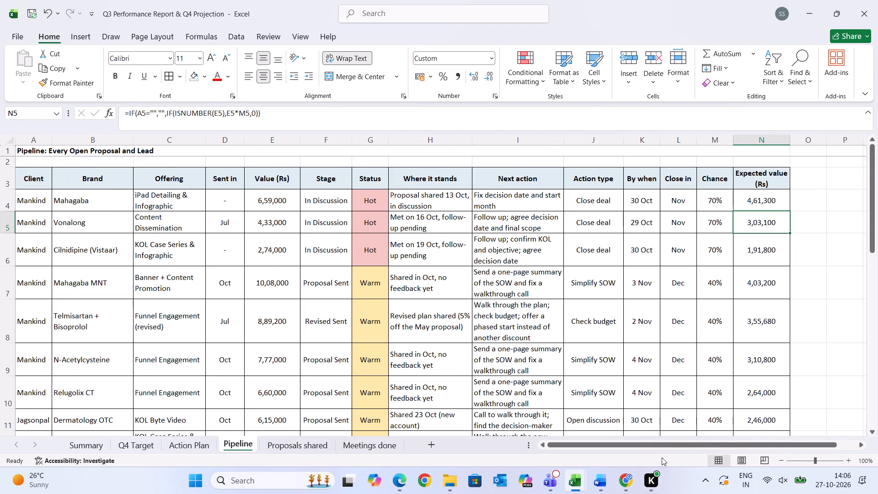
Switch to the ChatGPT follow-up meeting chat in Chrome and copy the Relugolix CT follow-up email text from the greeting through "Please let me know a convenient time.".
click(629, 479)
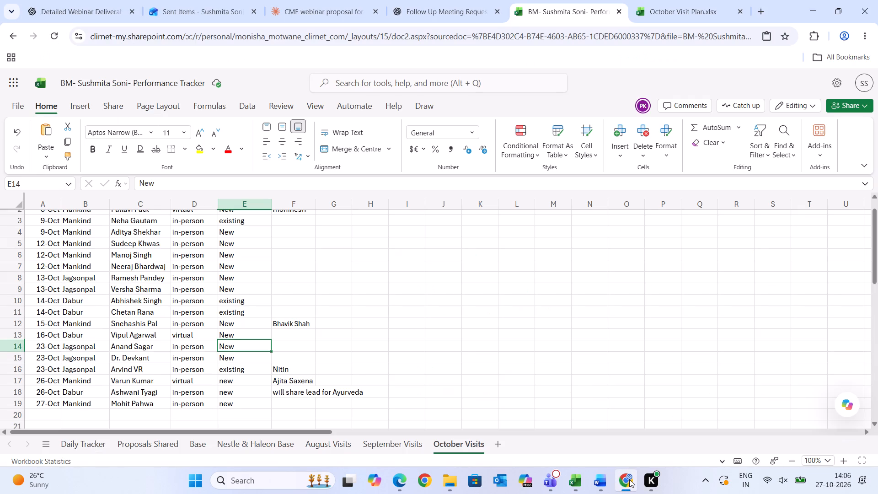
click(428, 0)
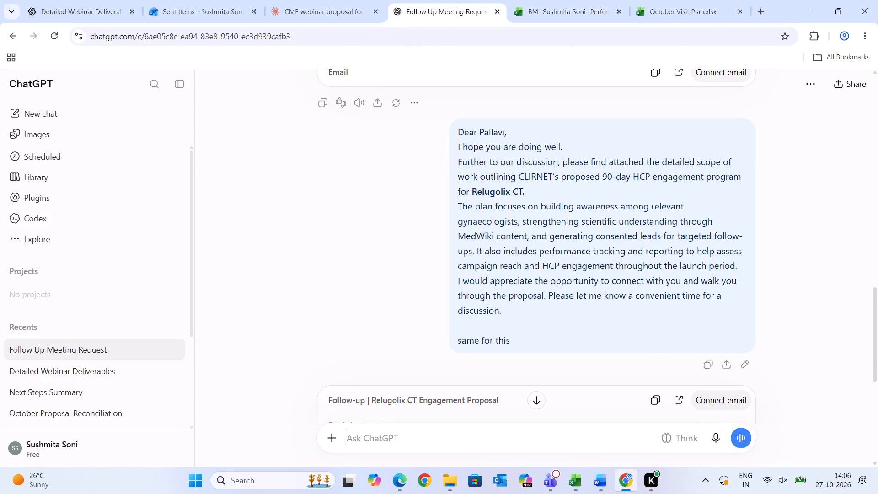
scroll(459, 343, down, 4)
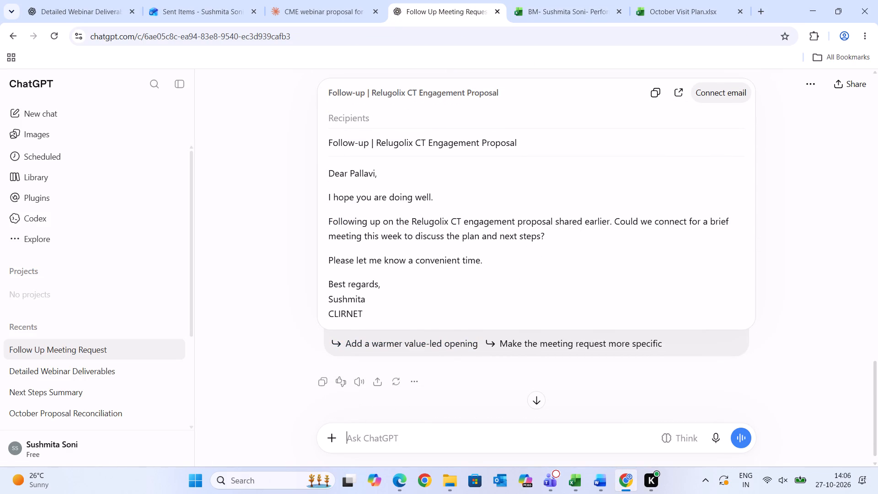
drag(497, 263, 326, 175)
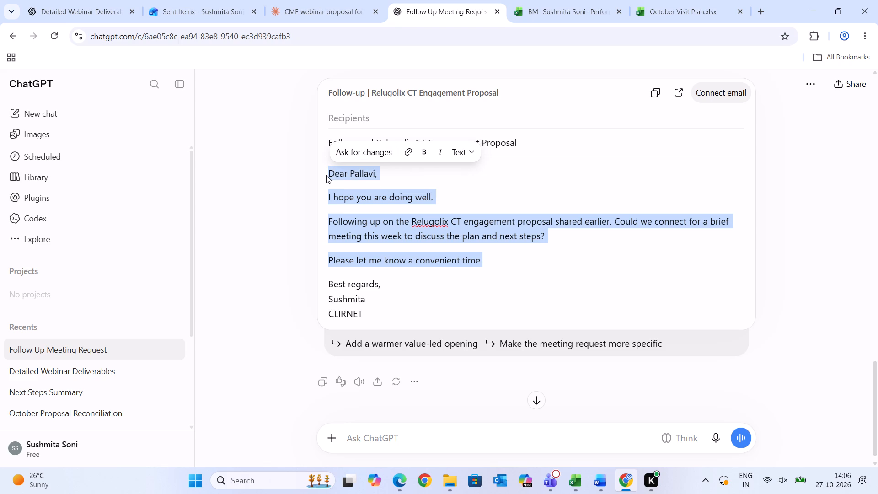
key(ctrl+c)
click(289, 172)
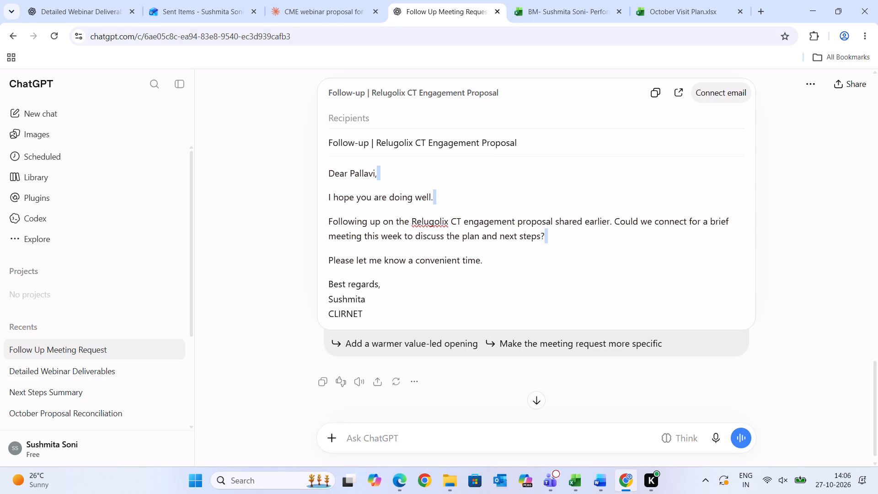
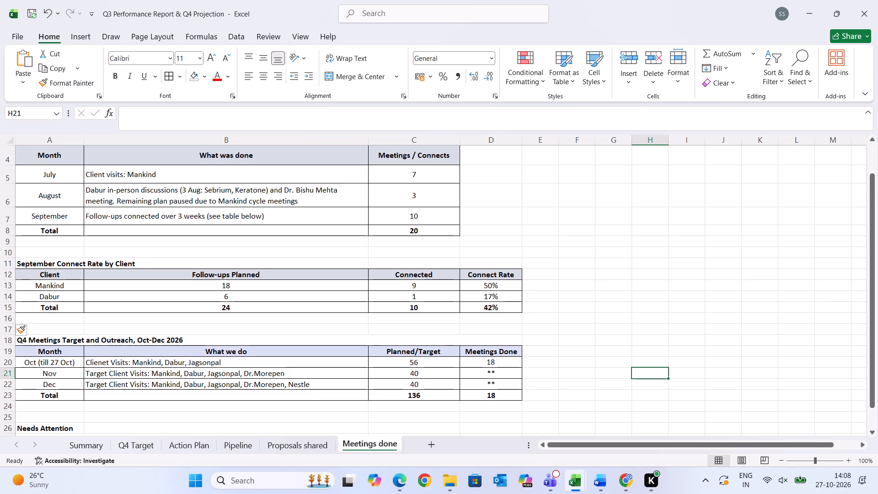
Review the Meetings done sheet down to Needs Attention and bring up the Proposals shared sheet.
scroll(406, 351, down, 1)
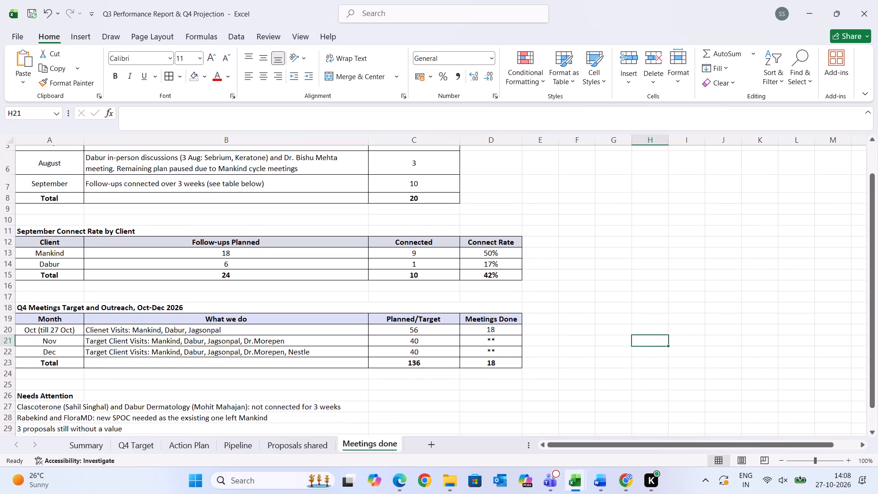
scroll(406, 351, down, 2)
click(296, 447)
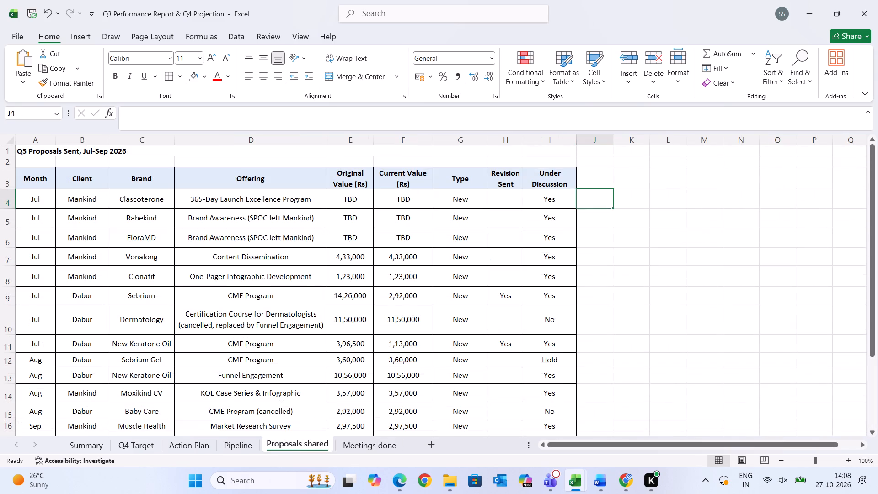
Copy the whole Pipeline sheet table, from its title in row 1 through the Total row.
click(237, 448)
scroll(238, 340, down, 1)
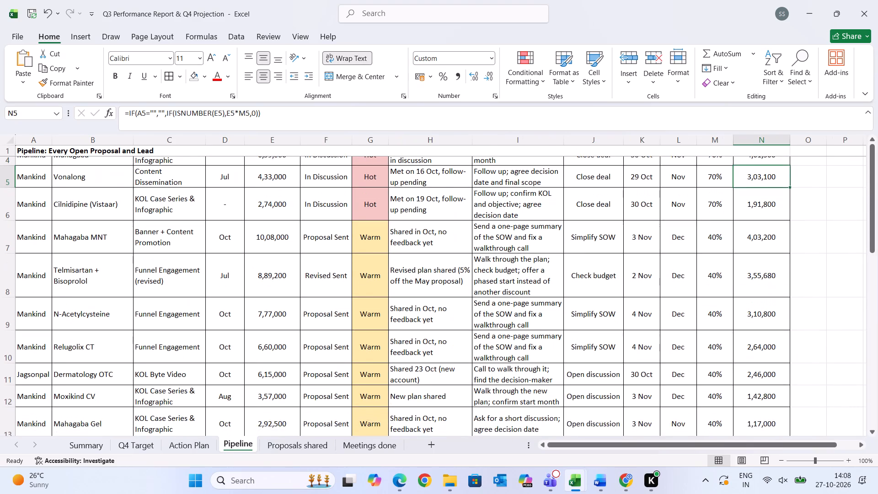
scroll(238, 340, down, 1)
scroll(238, 340, up, 1)
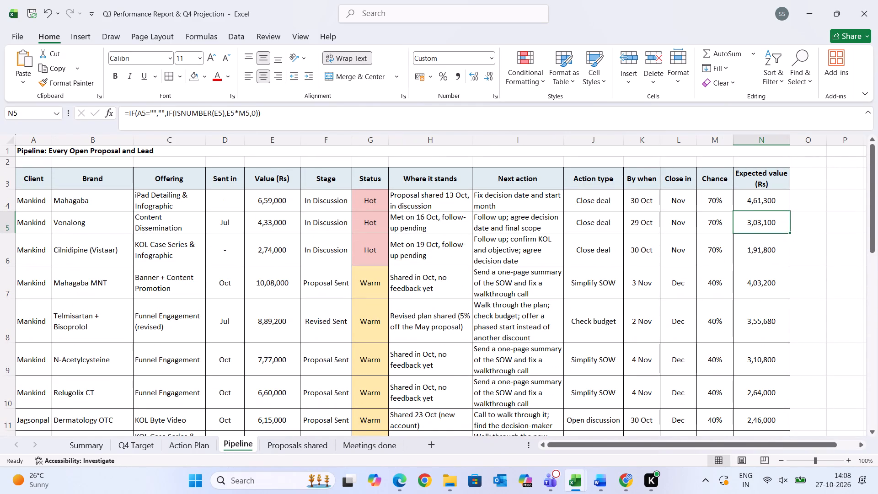
drag(49, 153, 295, 449)
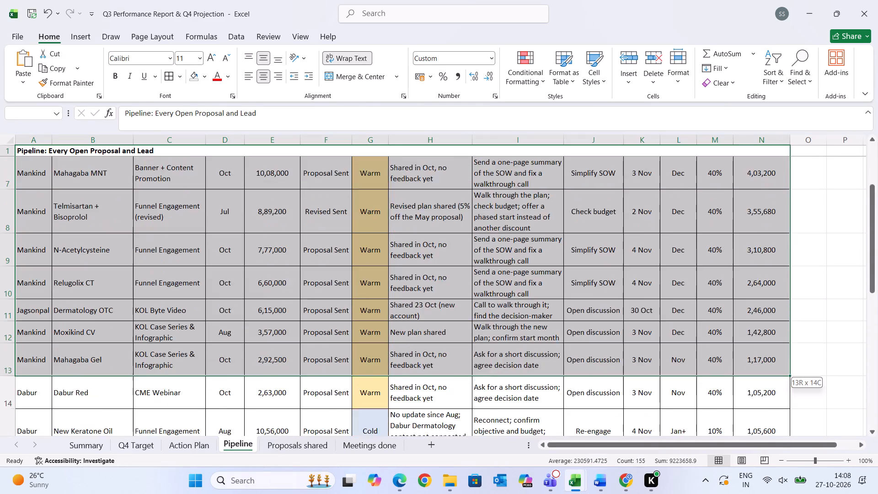
drag(295, 449, 273, 493)
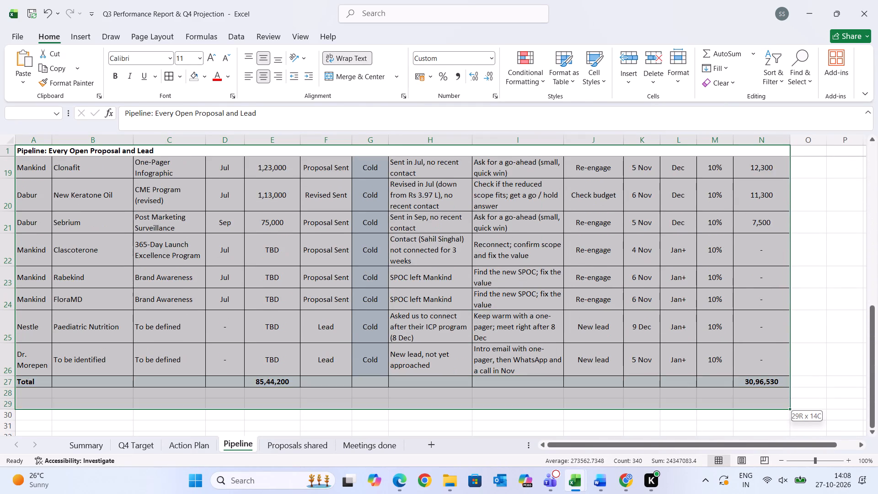
drag(273, 493, 305, 273)
key(ctrl+c)
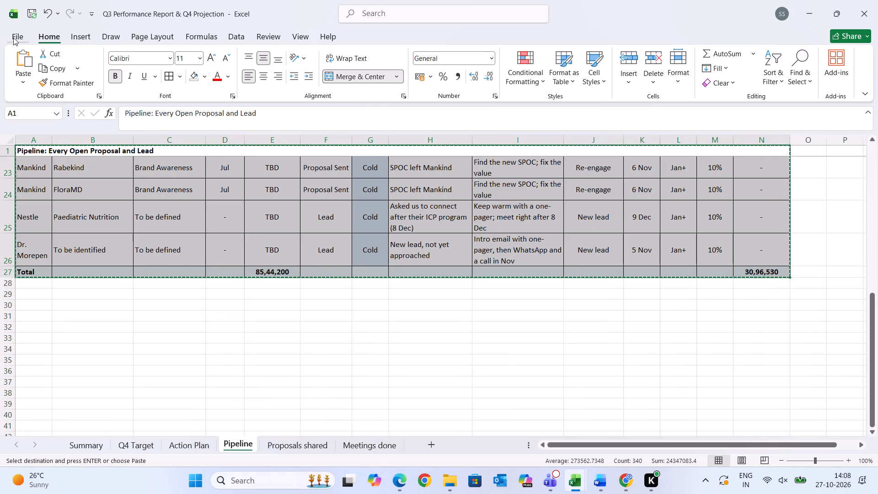
Create a blank workbook and paste the copied pipeline table at cell A1, skipping the linked-file value update.
click(13, 38)
click(128, 129)
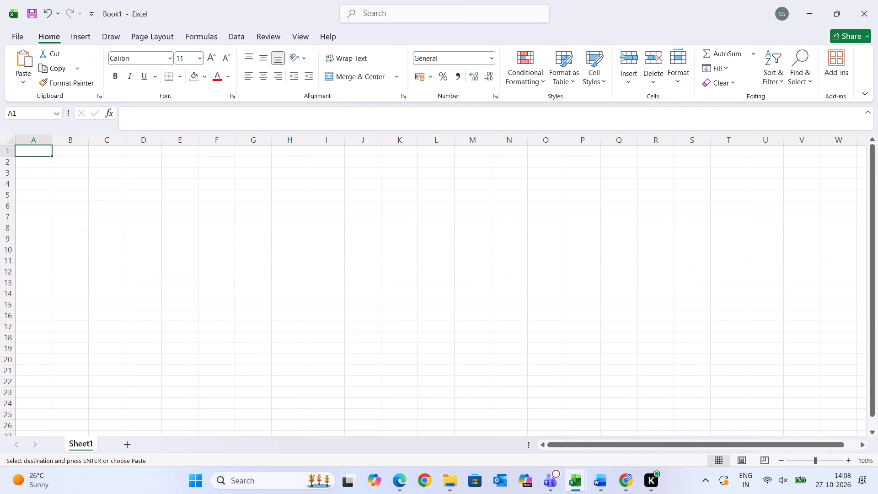
key(ctrl+v)
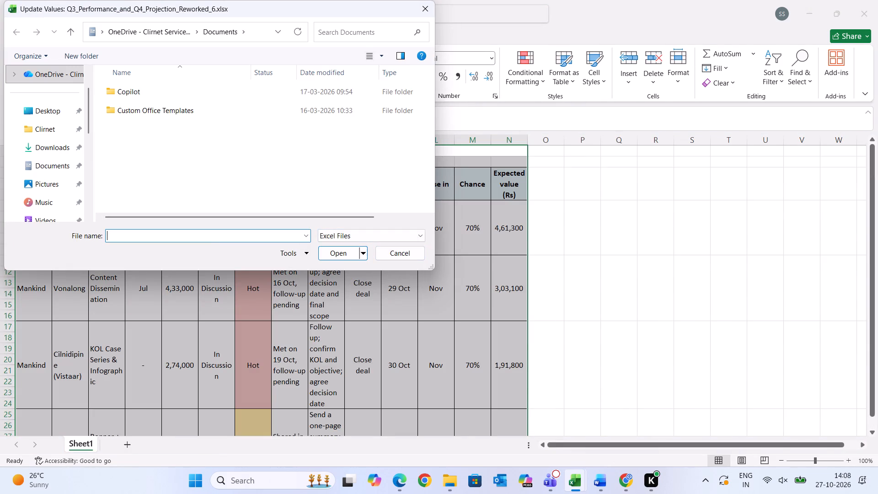
click(385, 252)
click(395, 281)
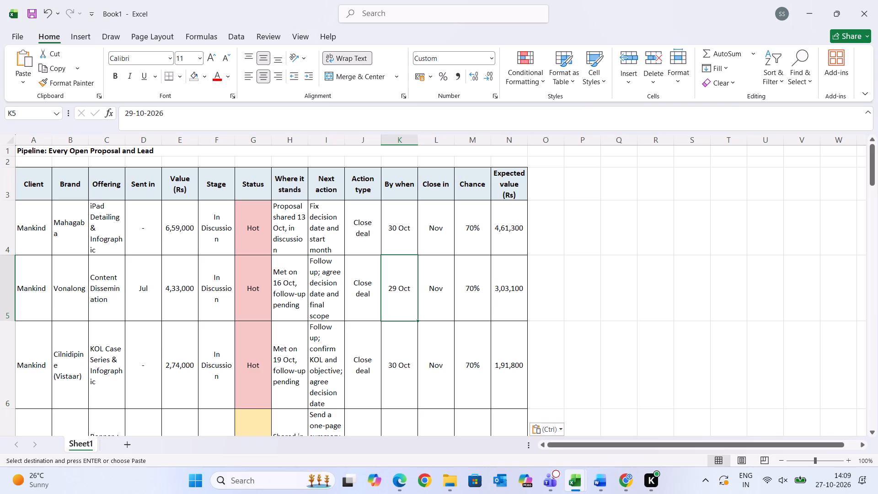
click(614, 323)
scroll(614, 323, down, 4)
scroll(614, 323, up, 3)
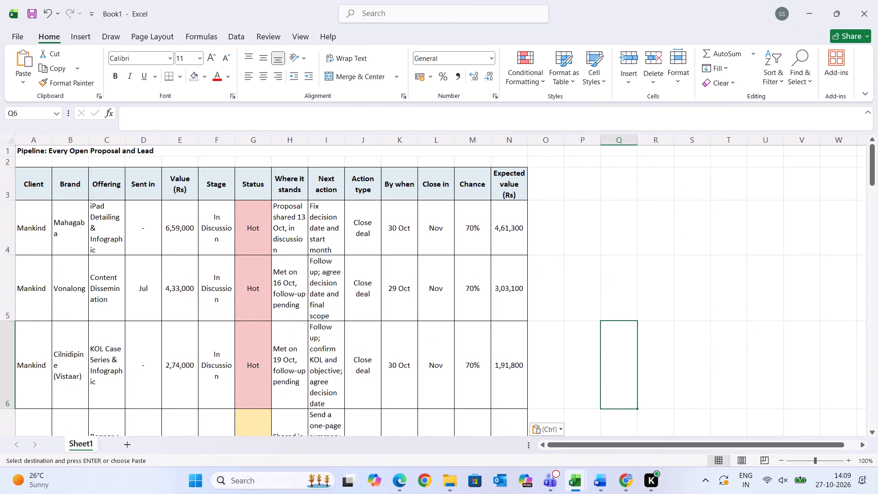
scroll(258, 242, right, 3)
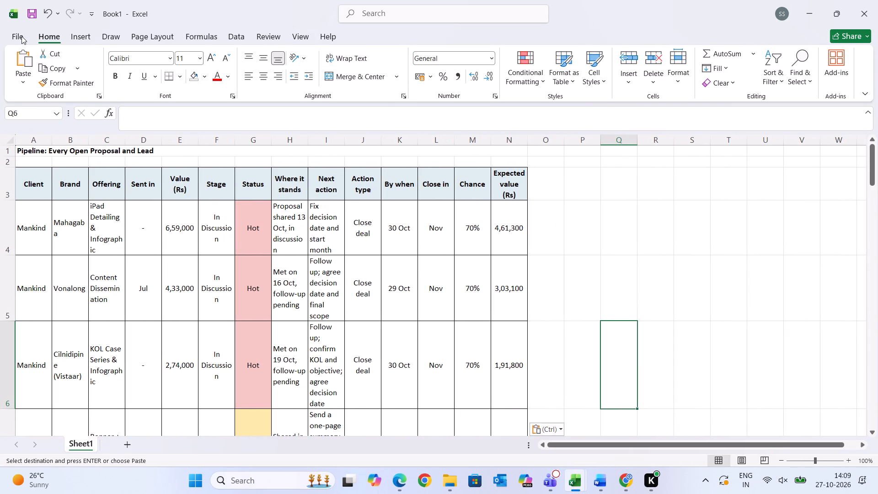
Save the new workbook to the OneDrive Desktop folder as Q4 Pipeline.
click(21, 36)
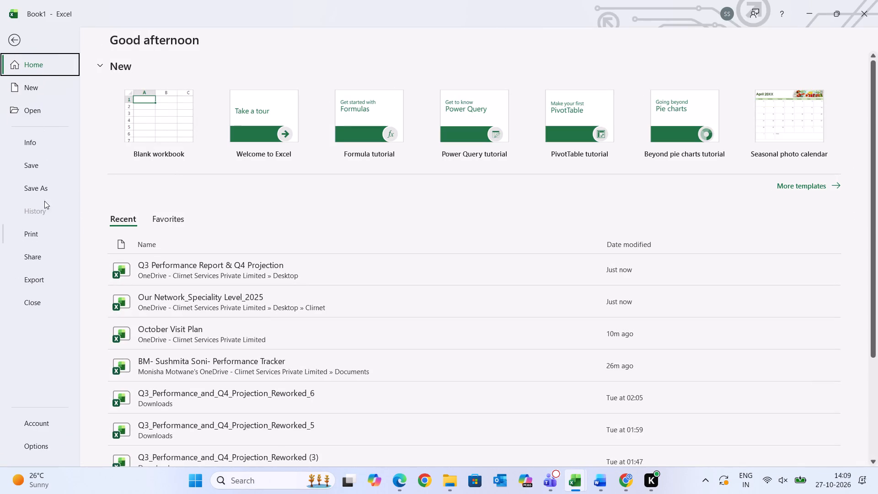
click(42, 191)
click(132, 336)
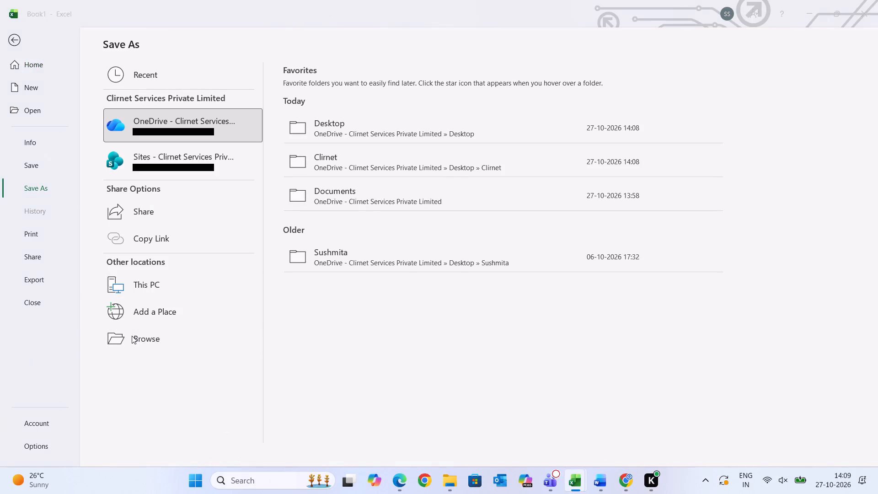
click(52, 114)
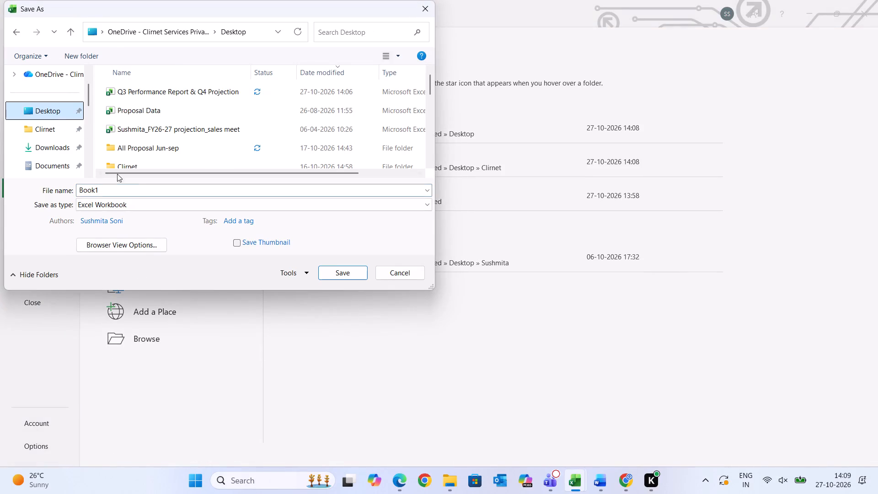
click(118, 189)
key(BackSpace)
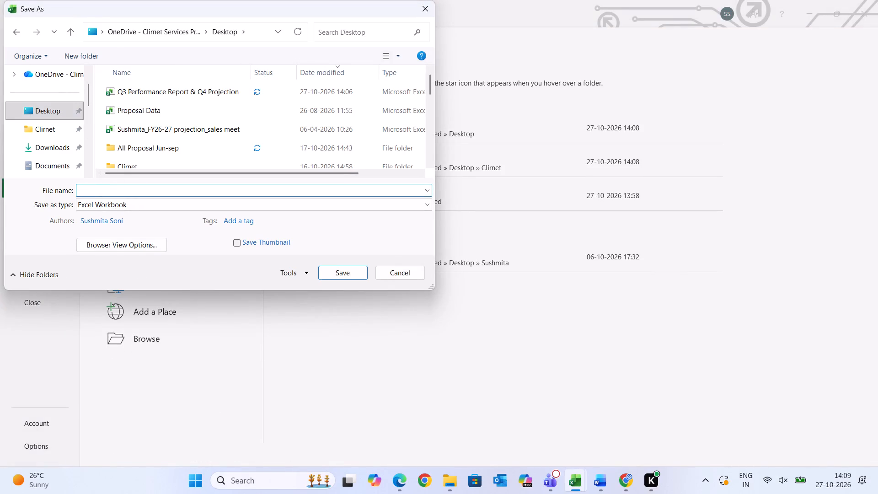
text(Q4 Pipeline)
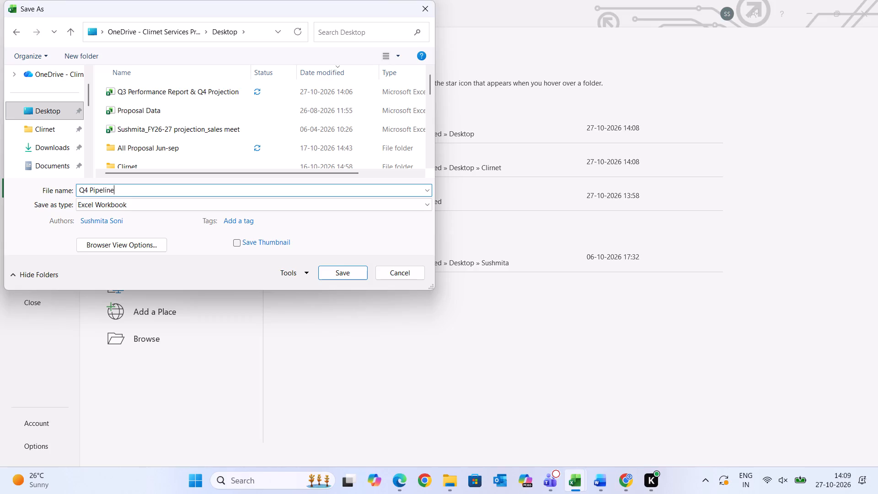
click(328, 273)
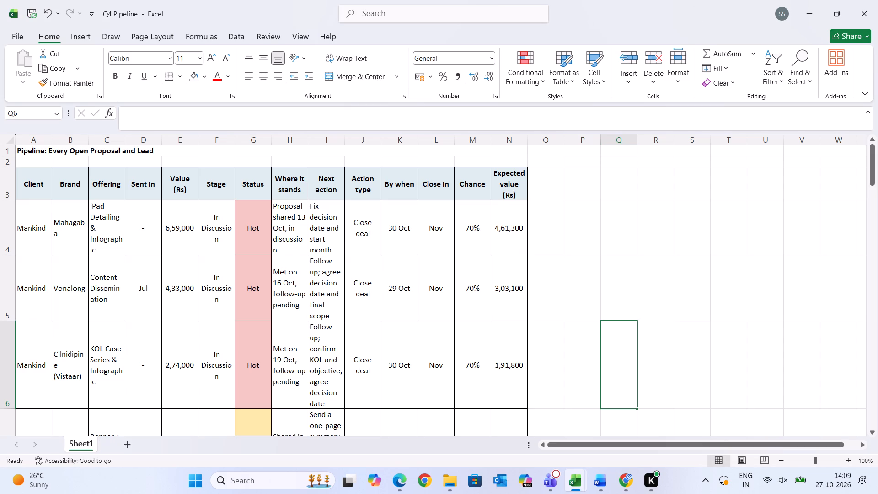
Check the pasted pipeline rows in the Q4 Pipeline workbook and close it.
scroll(361, 287, down, 8)
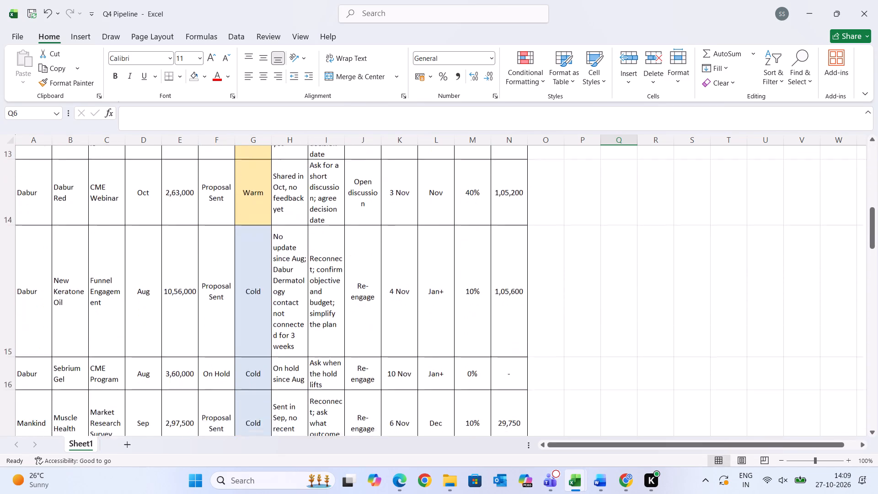
scroll(361, 287, down, 2)
scroll(361, 287, up, 1)
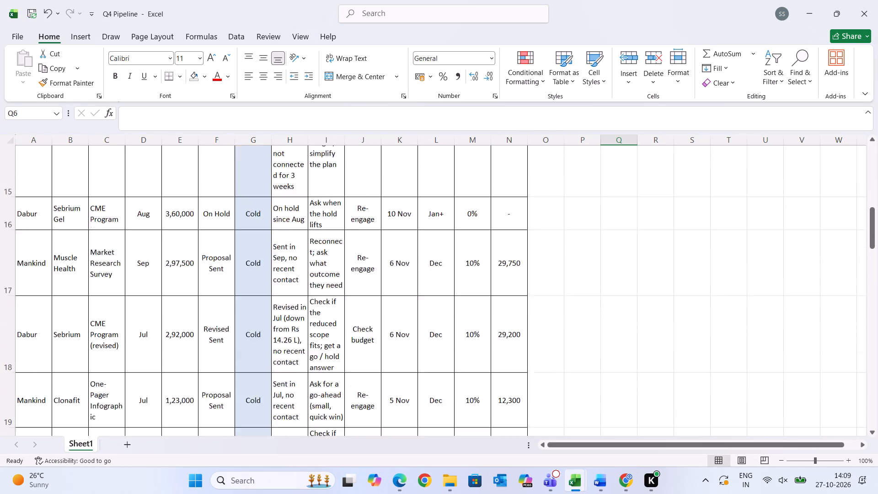
scroll(361, 287, up, 3)
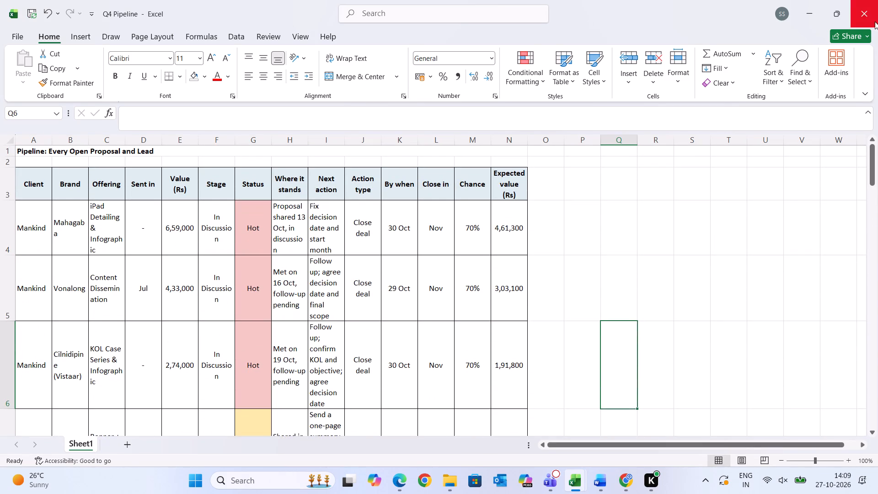
click(868, 0)
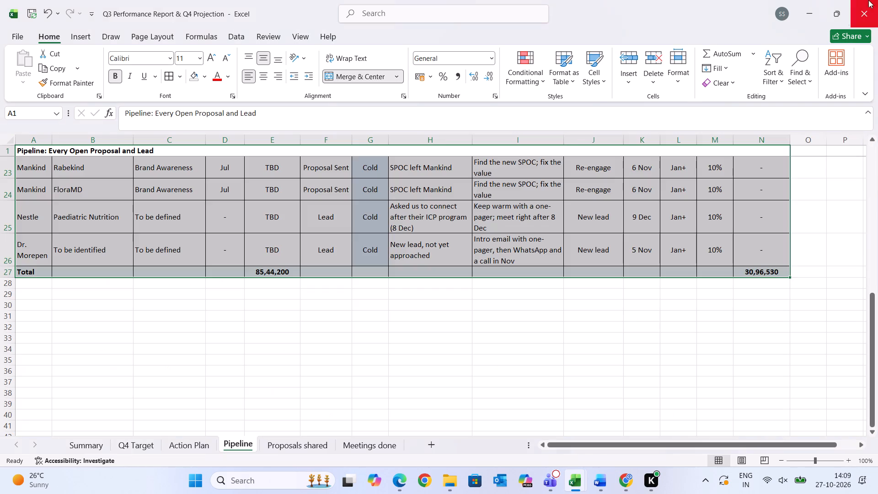
Delete the Pipeline sheet from the Q3 Performance Report & Q4 Projection workbook.
click(623, 296)
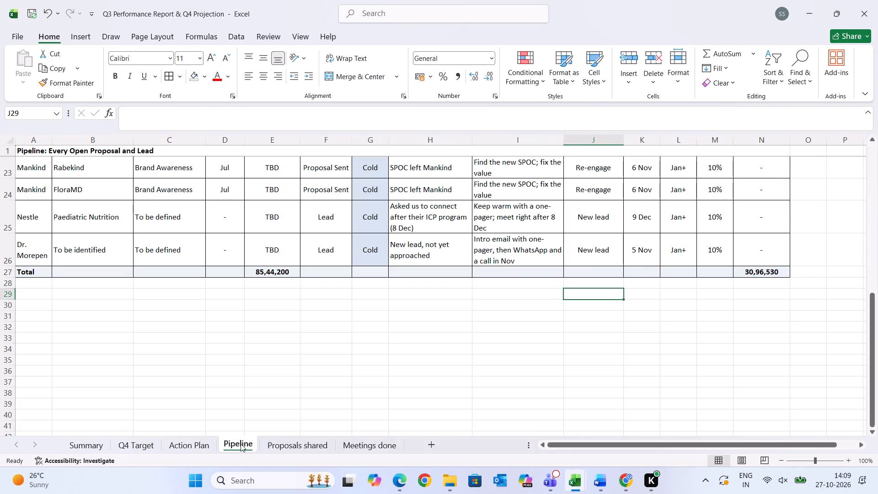
click(235, 446)
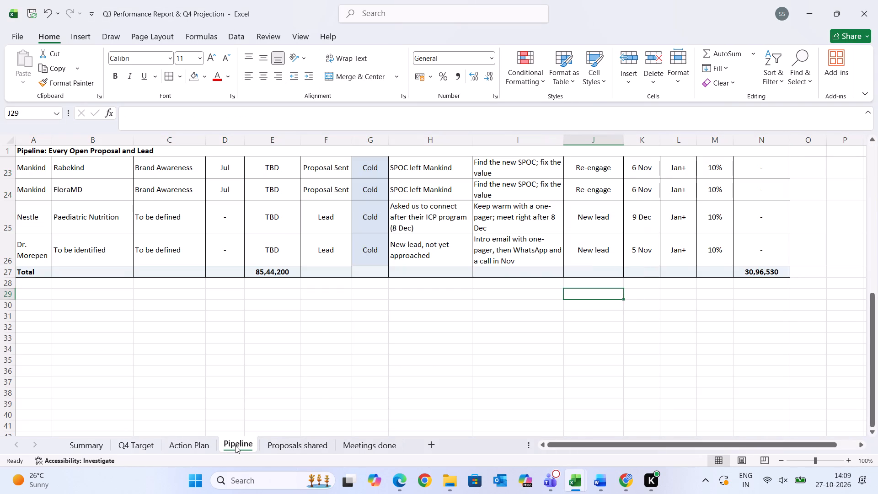
right_click(235, 446)
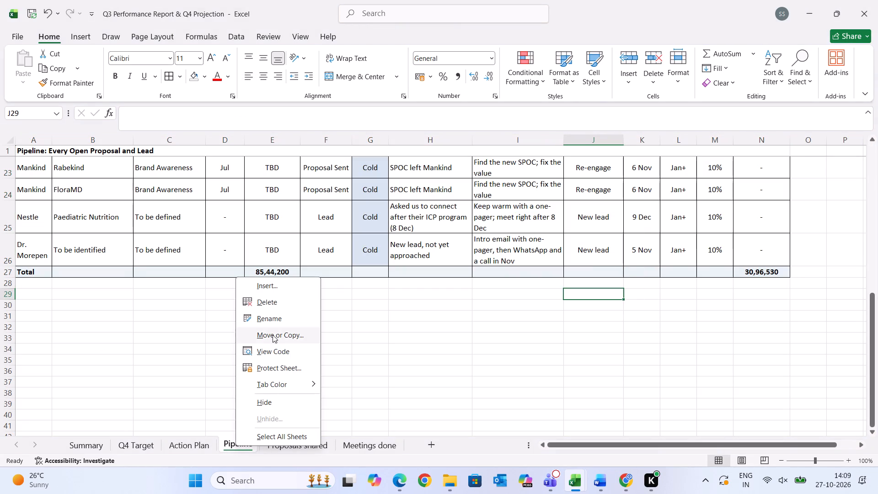
click(267, 301)
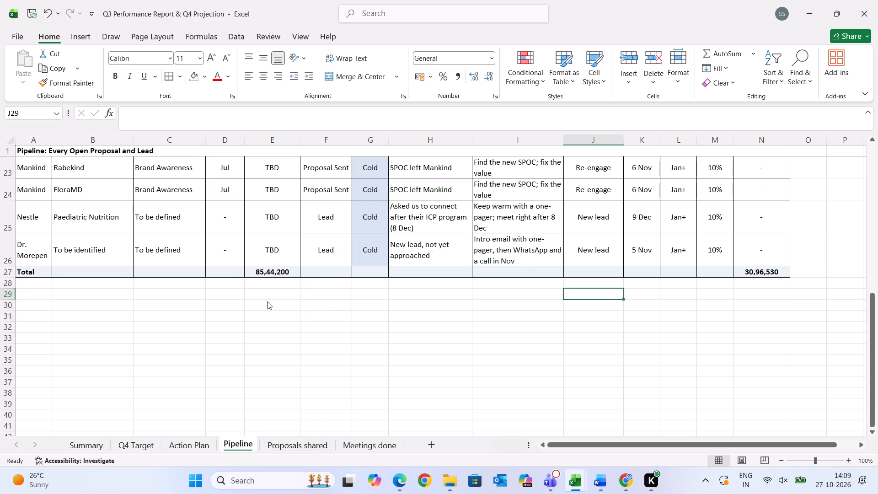
click(472, 259)
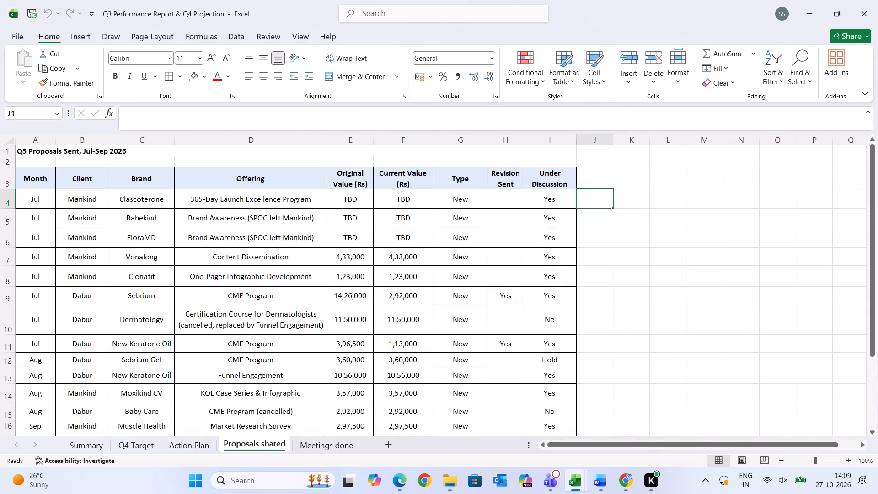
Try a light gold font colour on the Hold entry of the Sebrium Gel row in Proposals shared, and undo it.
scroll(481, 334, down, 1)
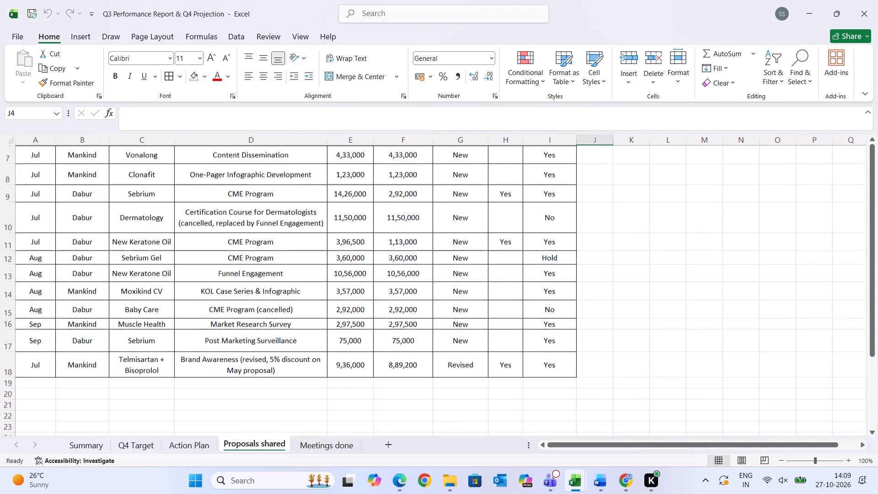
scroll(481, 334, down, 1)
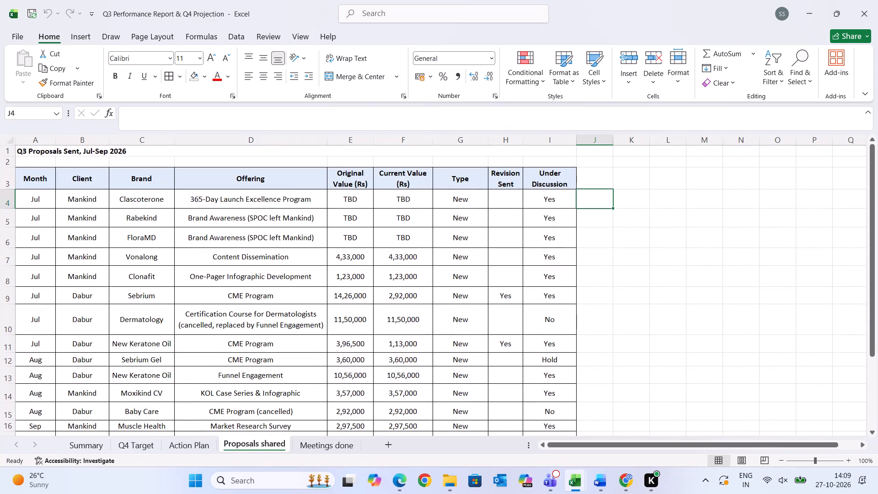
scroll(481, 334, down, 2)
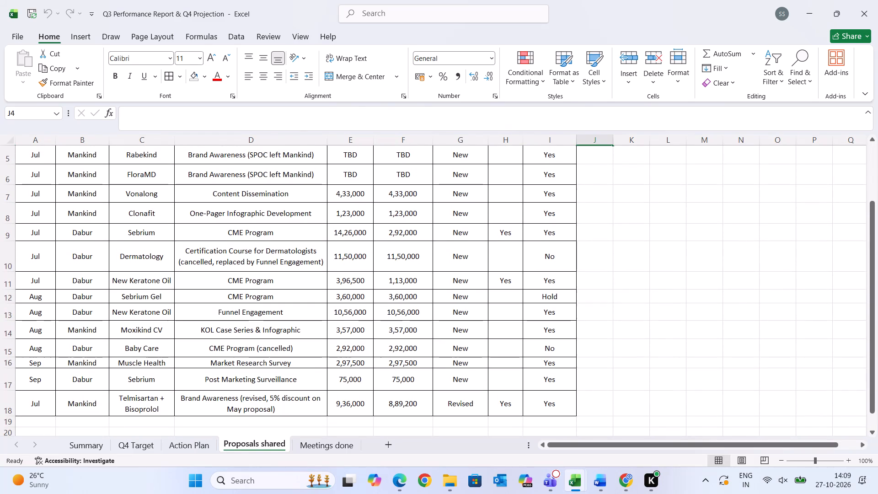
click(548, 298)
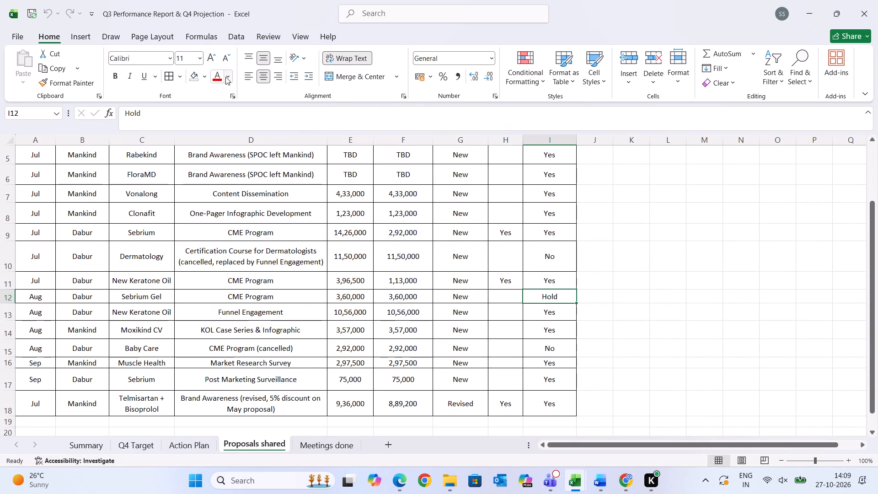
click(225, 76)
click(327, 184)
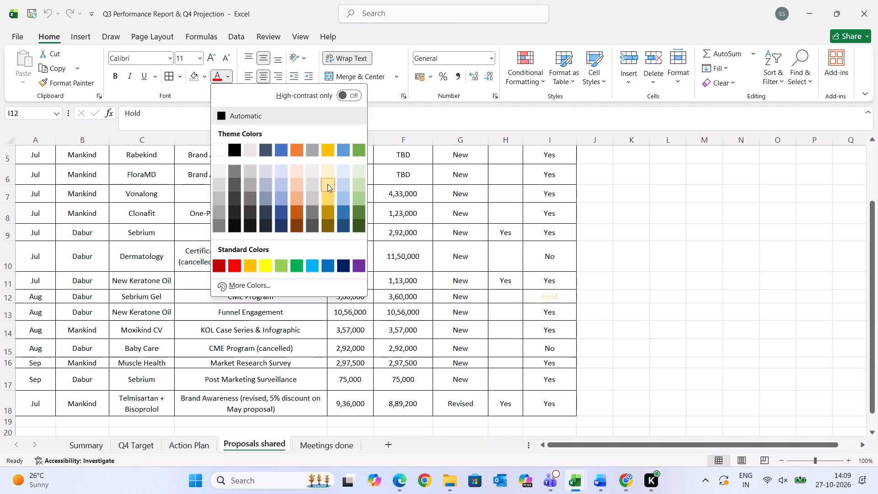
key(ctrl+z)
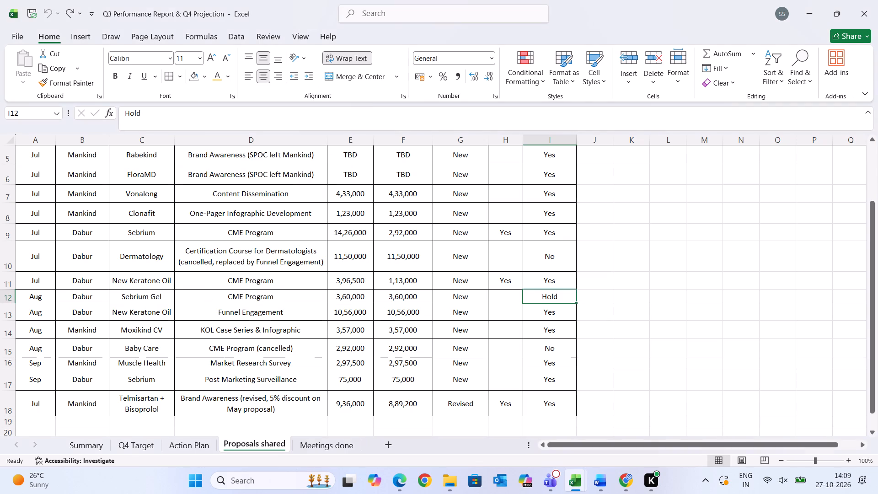
Fill the Hold cell of the Sebrium Gel row in Proposals shared with a light gold background.
click(202, 79)
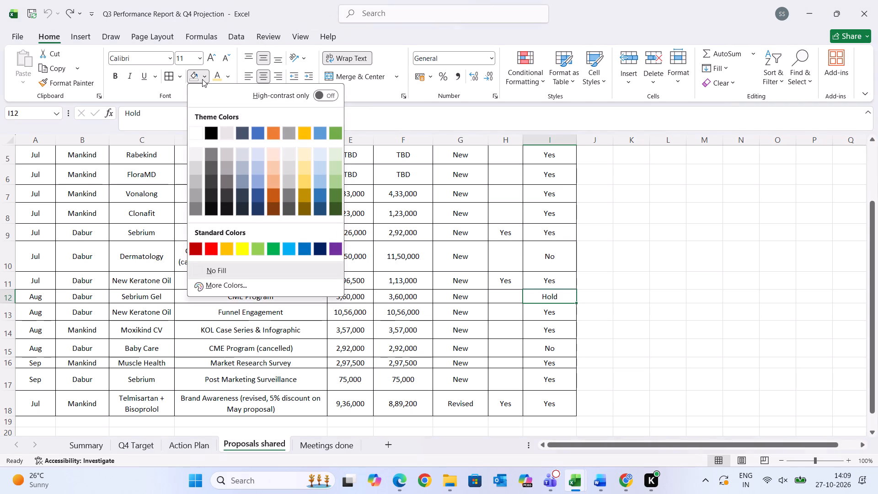
click(305, 169)
click(558, 299)
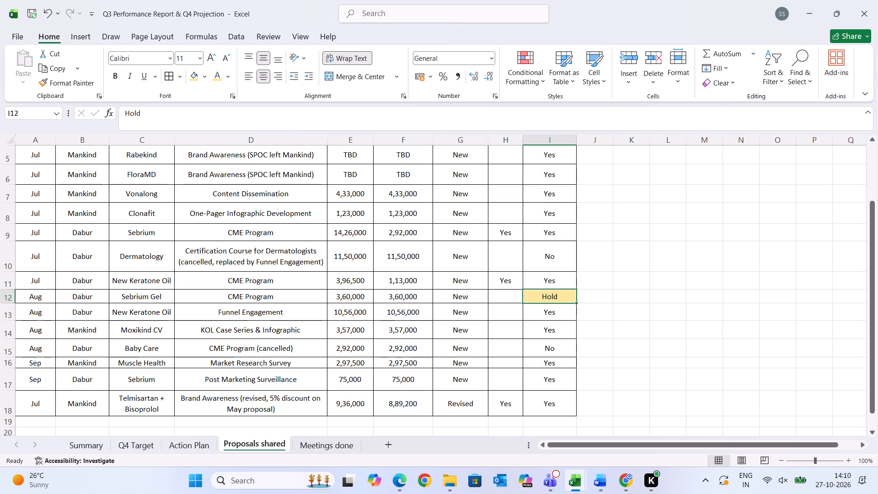
click(619, 353)
Fill the No cells under Under Discussion for the Dermatology and Baby Care rows with standard red.
scroll(539, 297, up, 1)
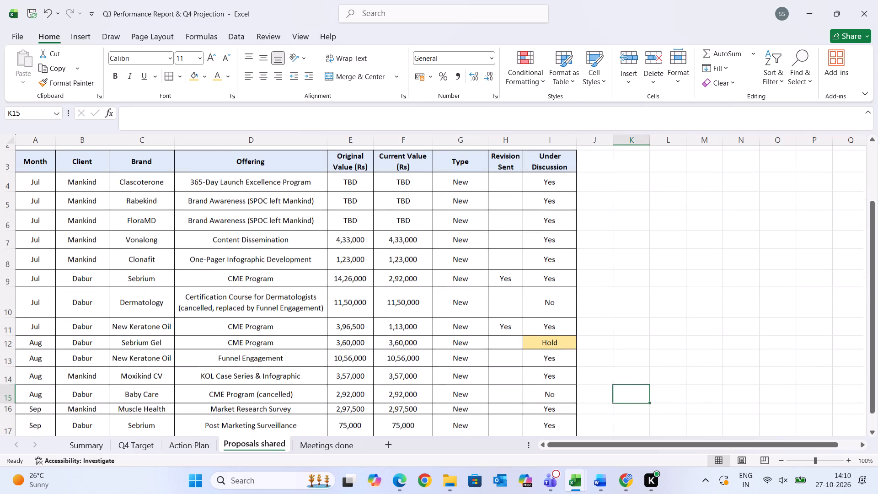
scroll(539, 297, up, 1)
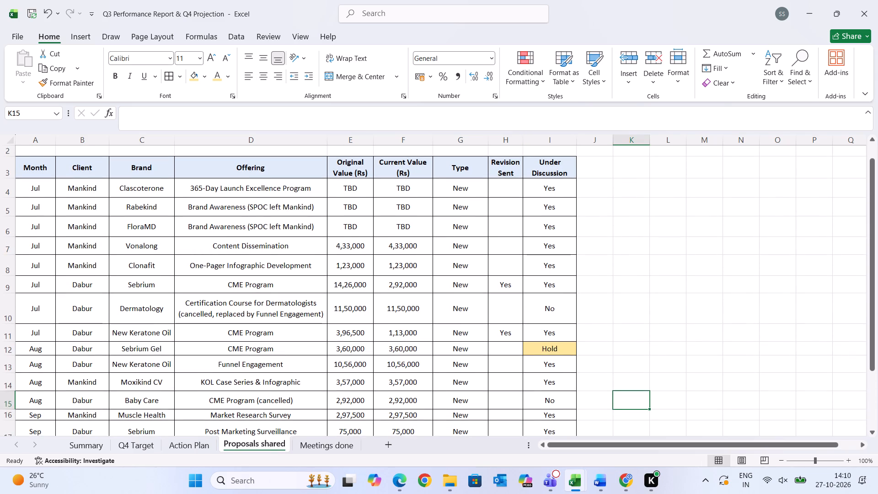
click(539, 297)
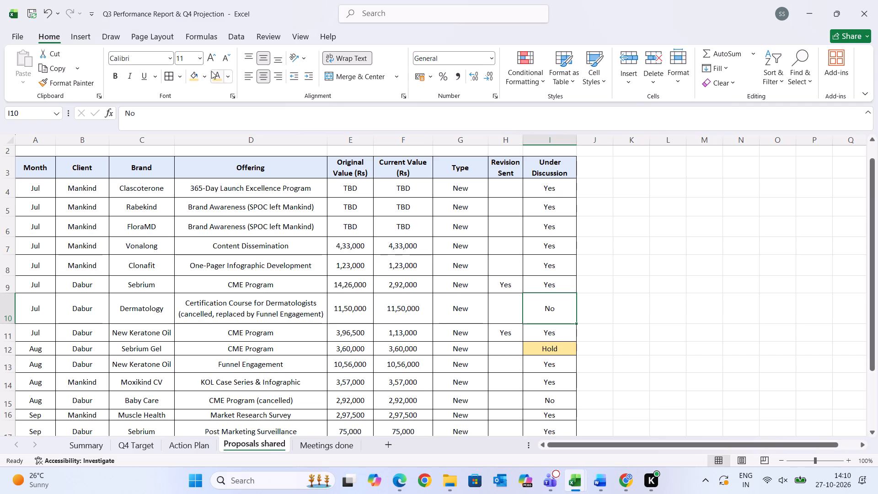
click(205, 73)
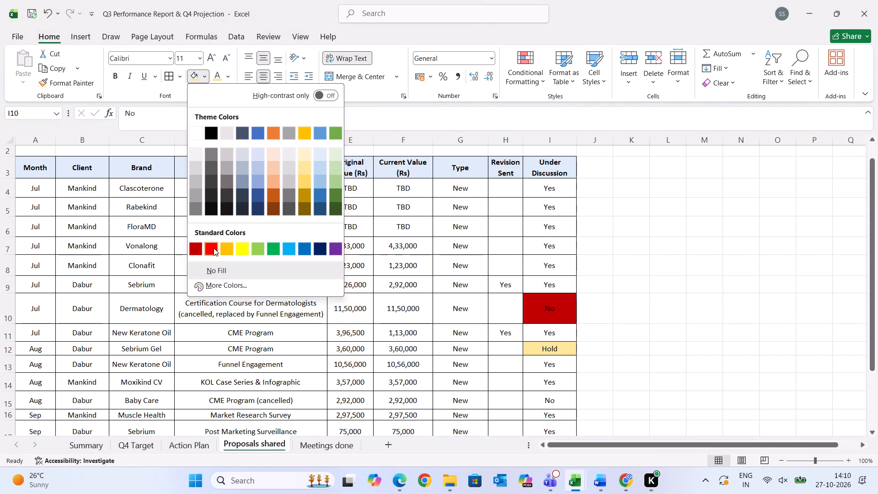
click(214, 248)
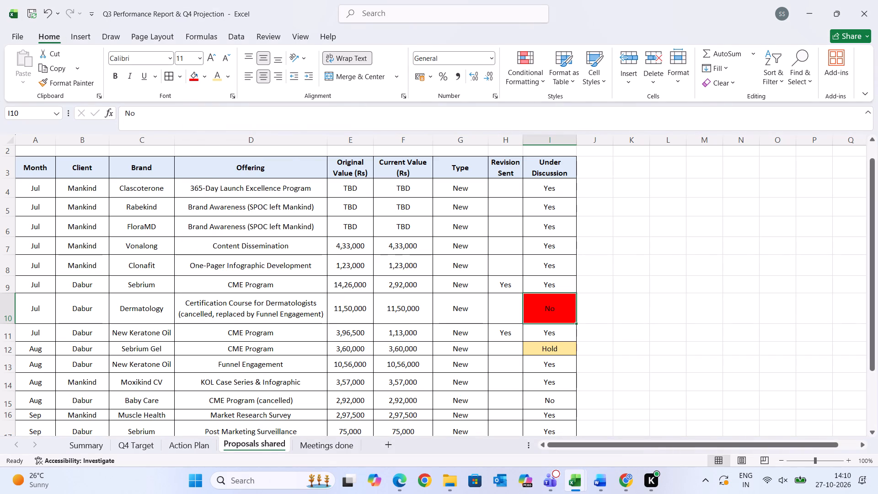
click(545, 398)
click(194, 78)
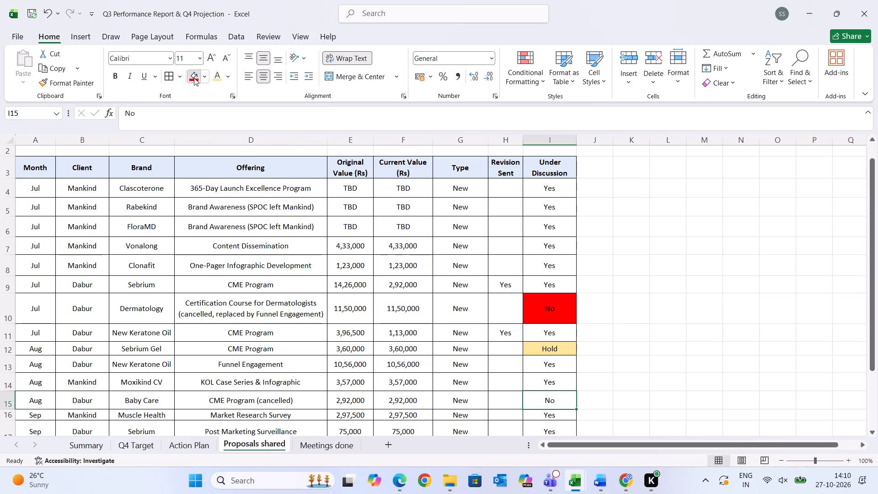
Review the status highlighting across the whole Proposals shared table.
scroll(613, 354, down, 3)
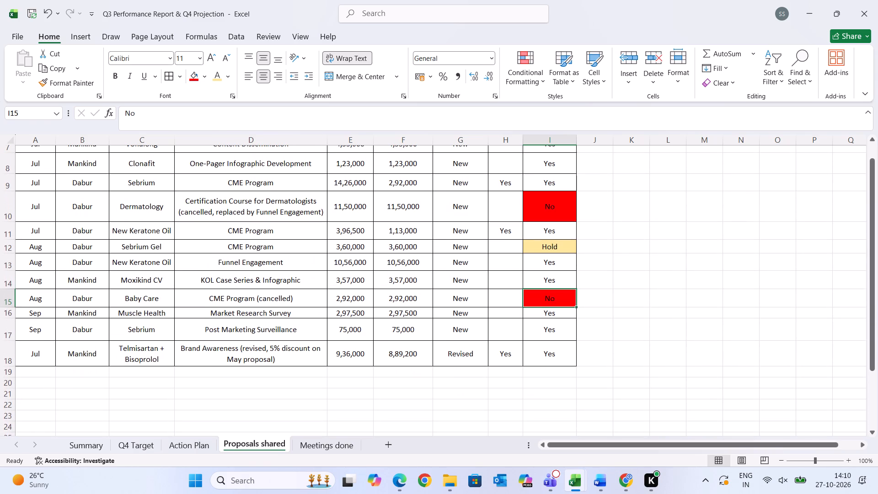
scroll(613, 354, down, 4)
click(637, 311)
scroll(637, 311, up, 2)
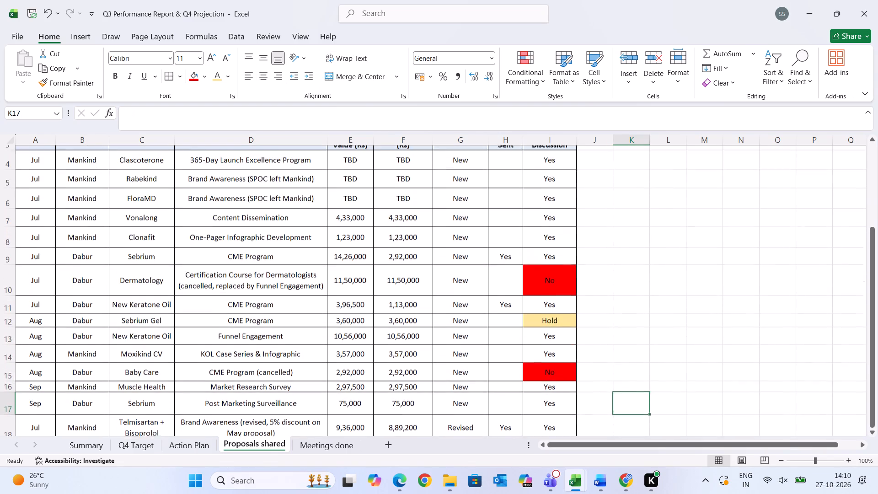
scroll(637, 311, up, 1)
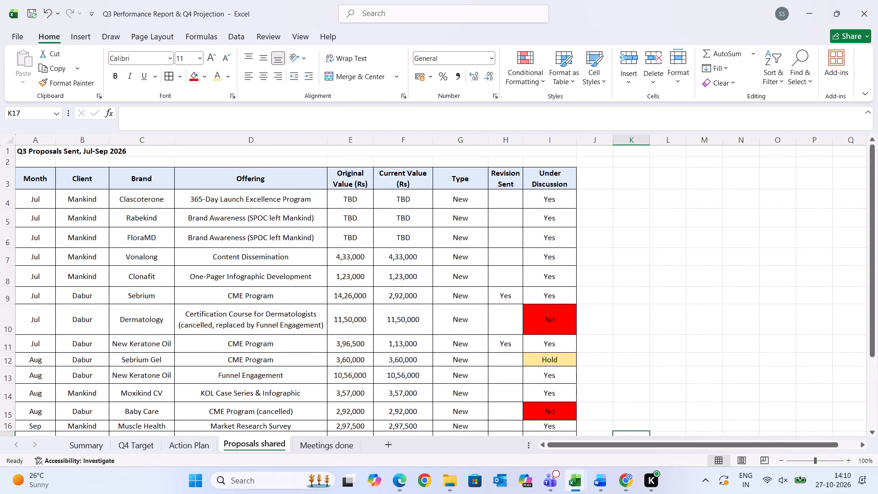
Check the contents of the Summary and Q4 Target sheets.
click(75, 441)
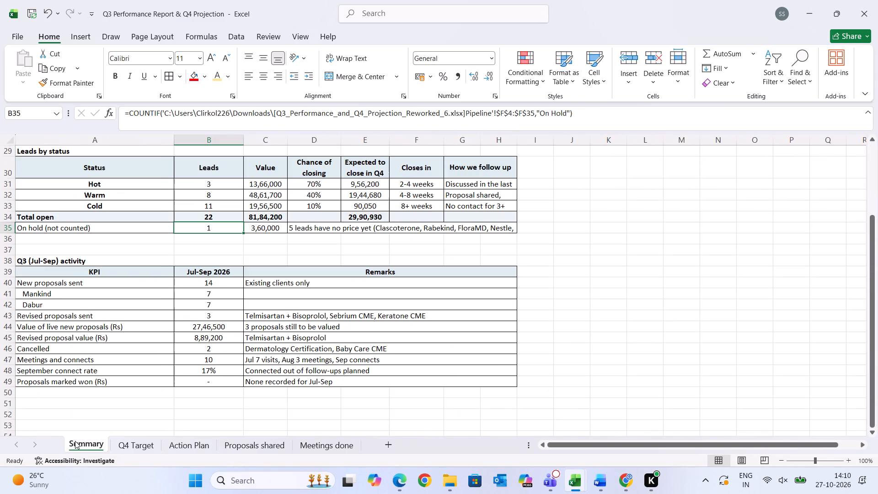
click(120, 439)
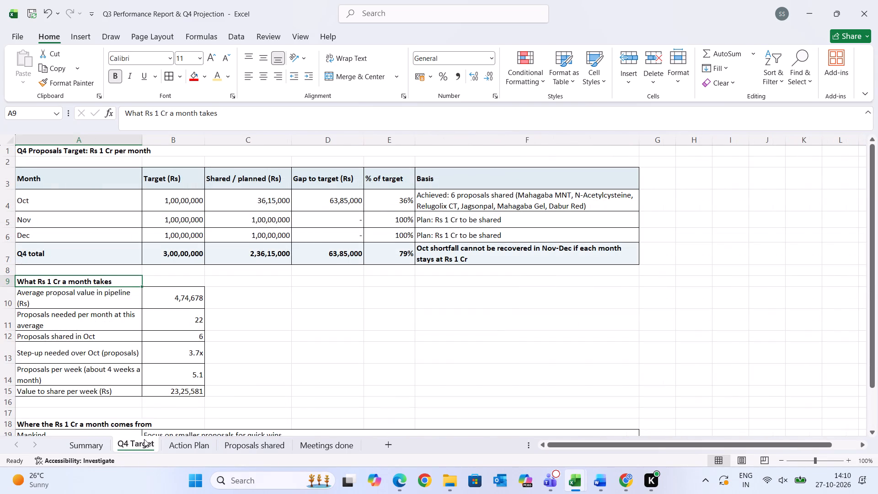
scroll(199, 370, up, 1)
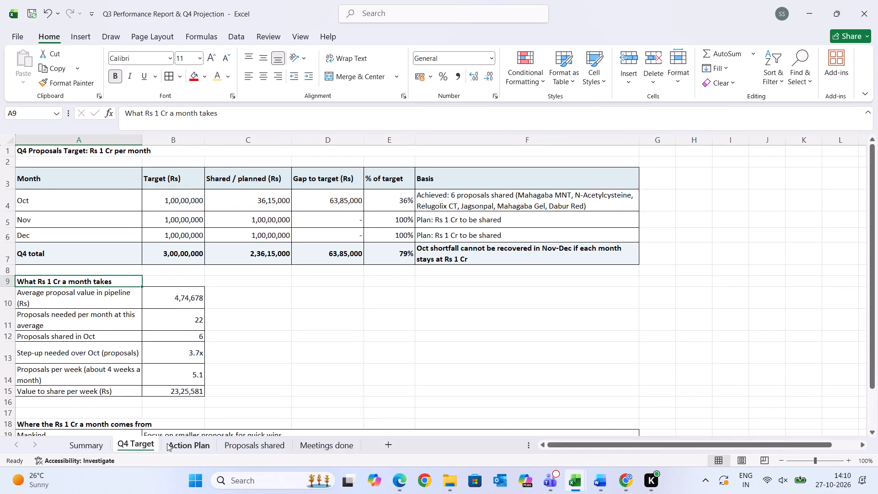
Check the contents of the Action Plan, Proposals shared and Meetings done sheets.
click(171, 445)
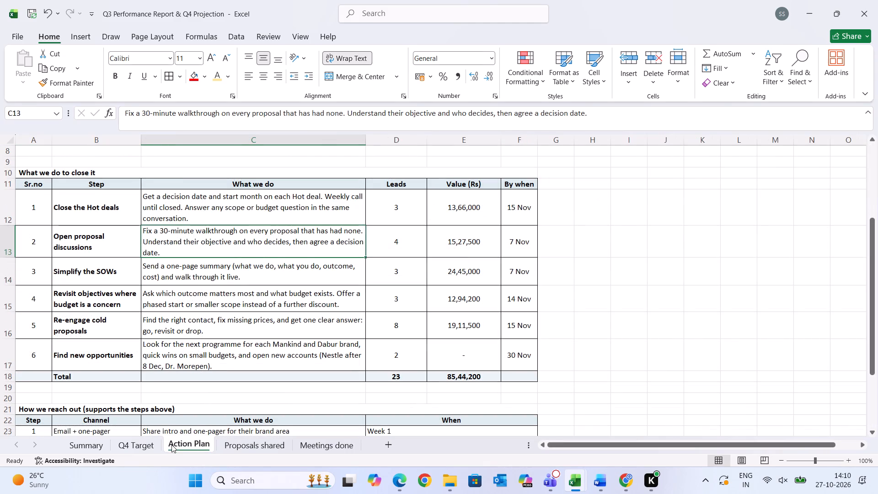
click(246, 450)
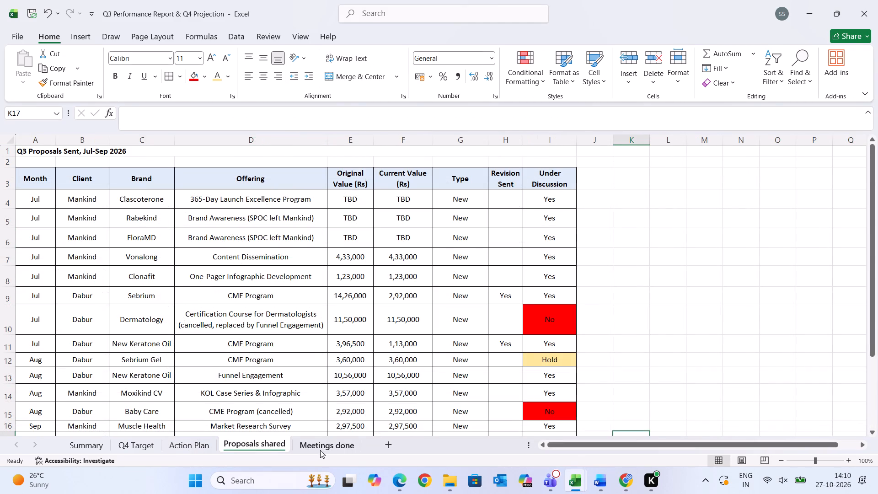
click(320, 446)
scroll(342, 360, up, 1)
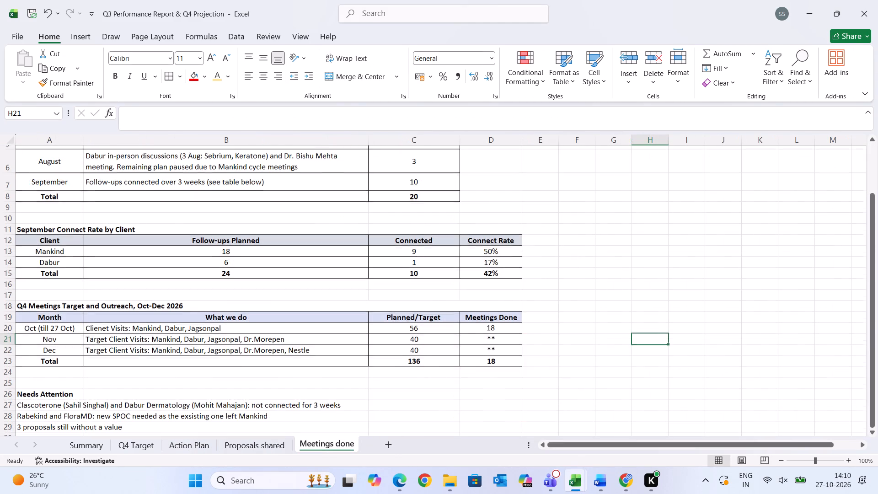
scroll(342, 360, up, 1)
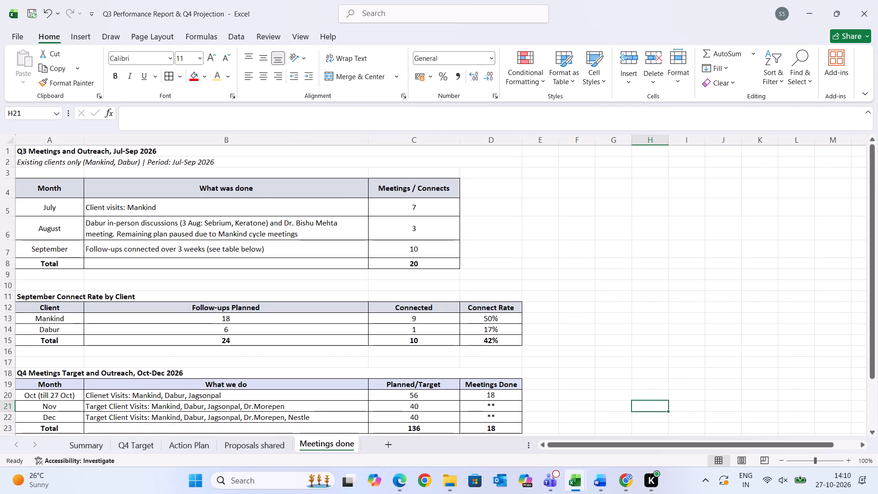
scroll(342, 360, down, 2)
Save the Q3 Performance Report & Q4 Projection workbook.
key(ctrl+s)
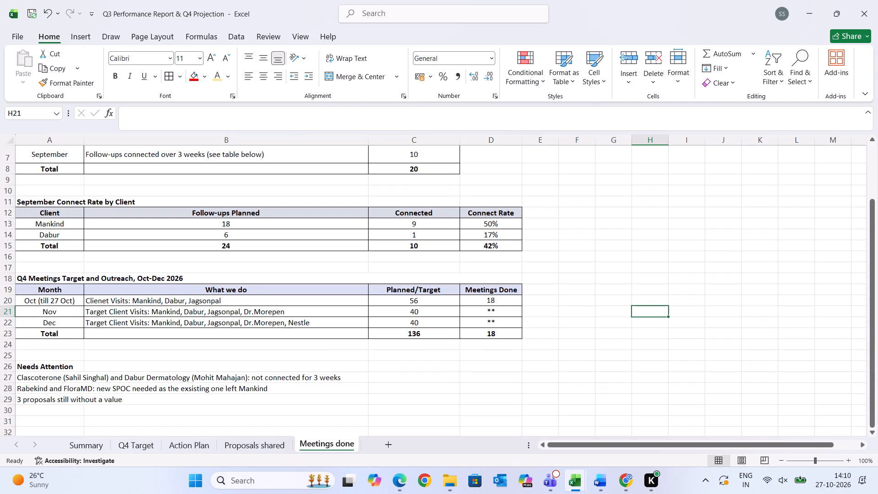
click(498, 380)
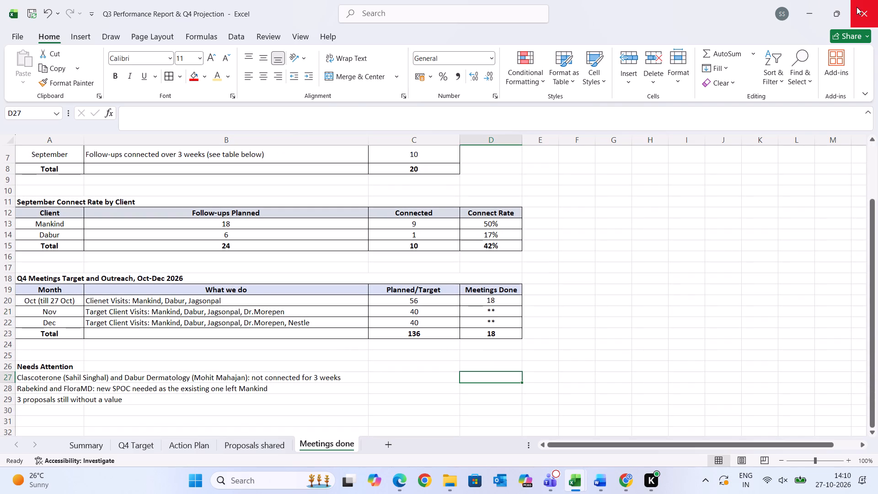
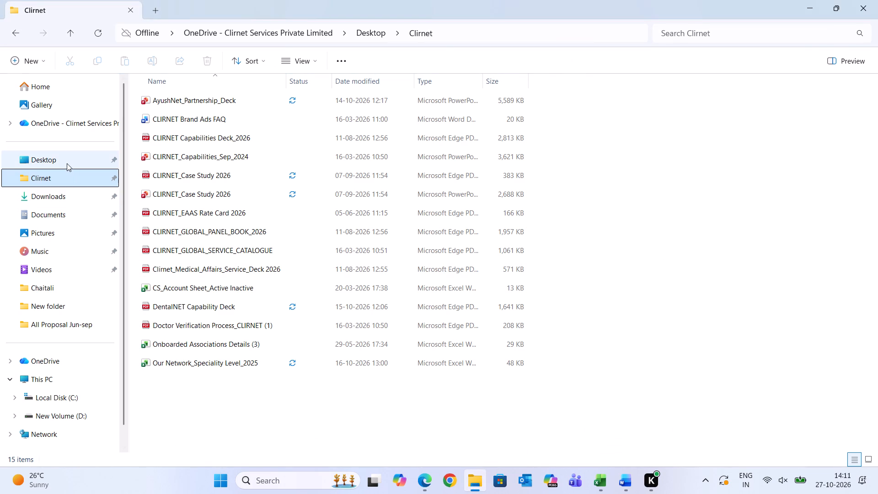
Switch from the Clirnet folder to the Desktop folder's file list.
click(67, 165)
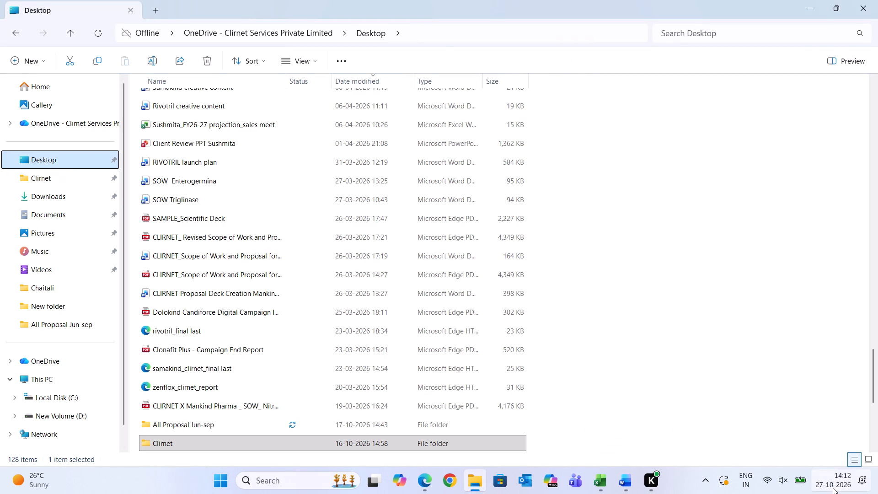
Open the system calendar to view the current month's dates.
click(833, 488)
double_click(833, 488)
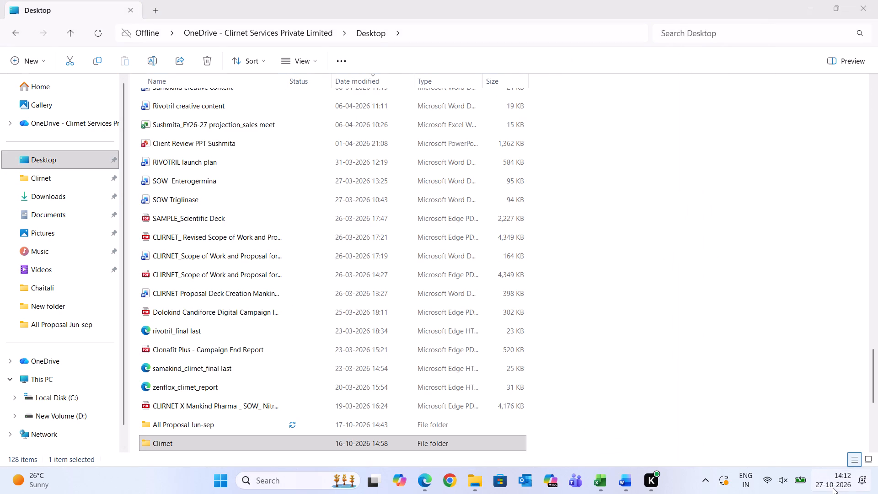
click(833, 488)
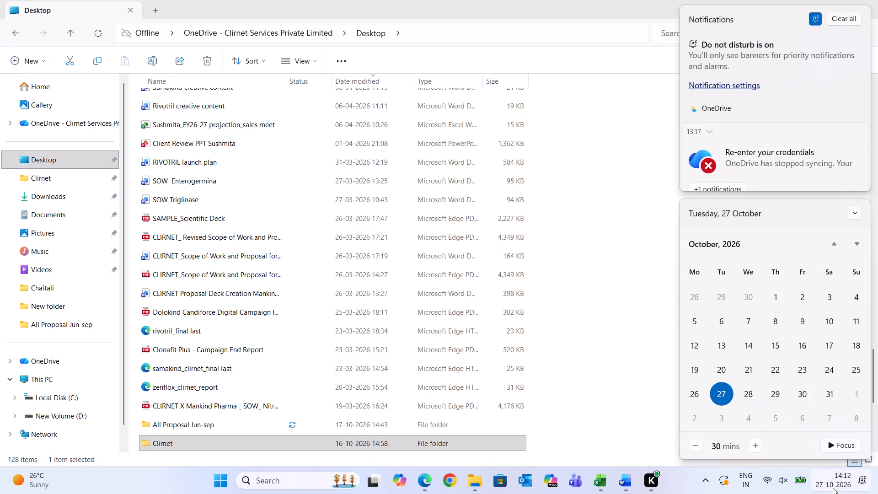
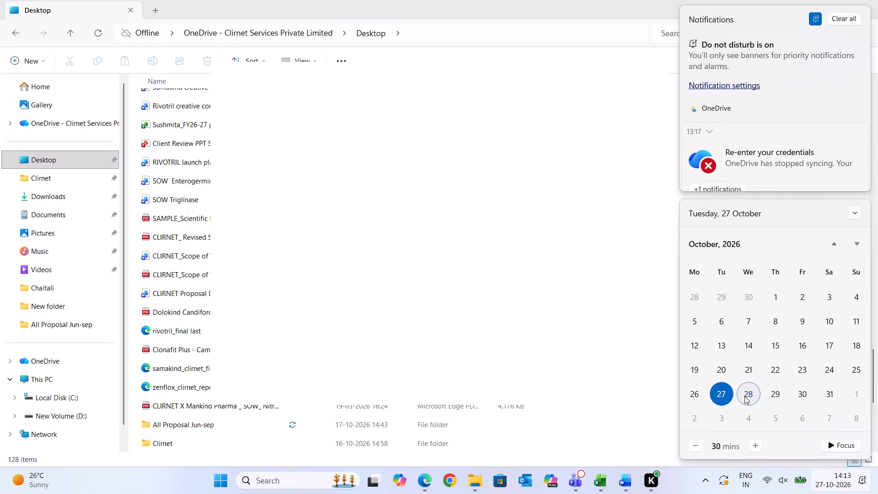
Check 29 October 2026 in the system calendar, and close and reopen the calendar to reset its date selection.
click(774, 398)
click(829, 485)
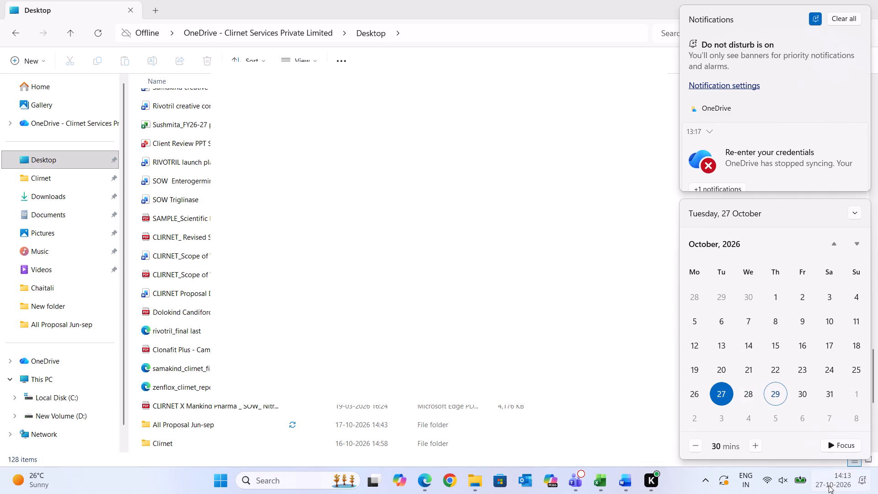
click(829, 485)
click(829, 485)
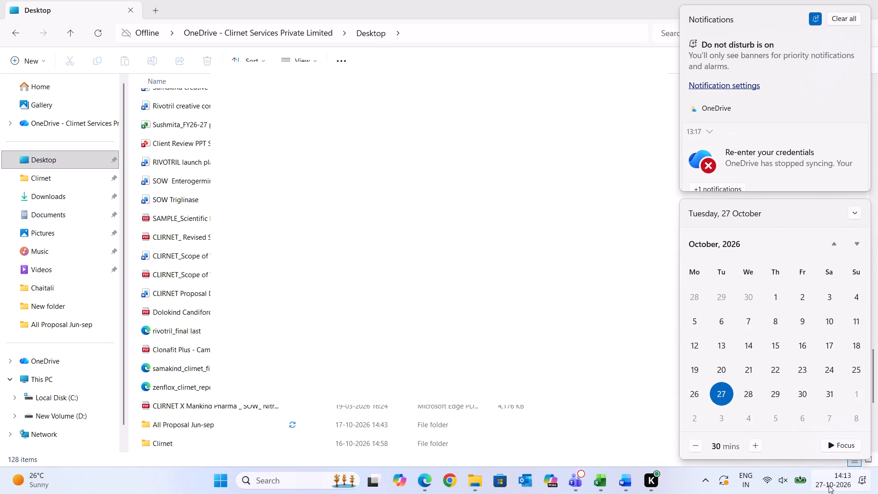
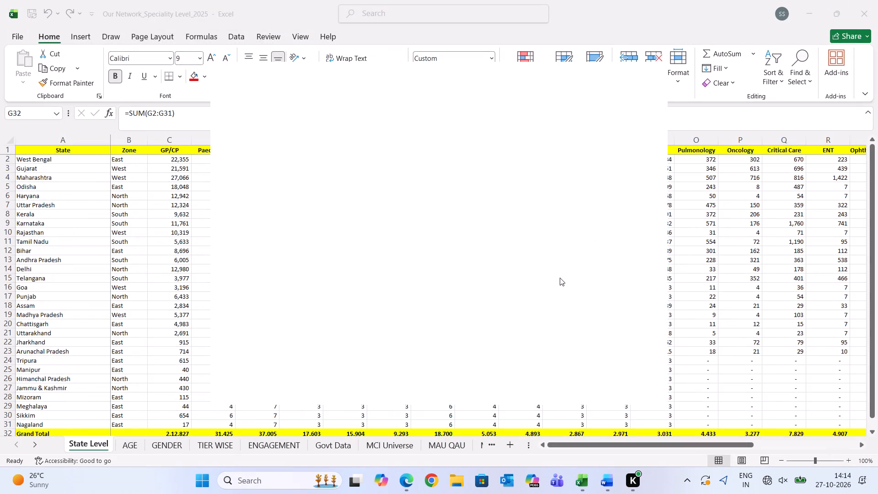
Switch to File Explorer and open the CLIRNET Capabilities Deck_2026 PDF from the Clirnet folder on the Desktop.
click(726, 350)
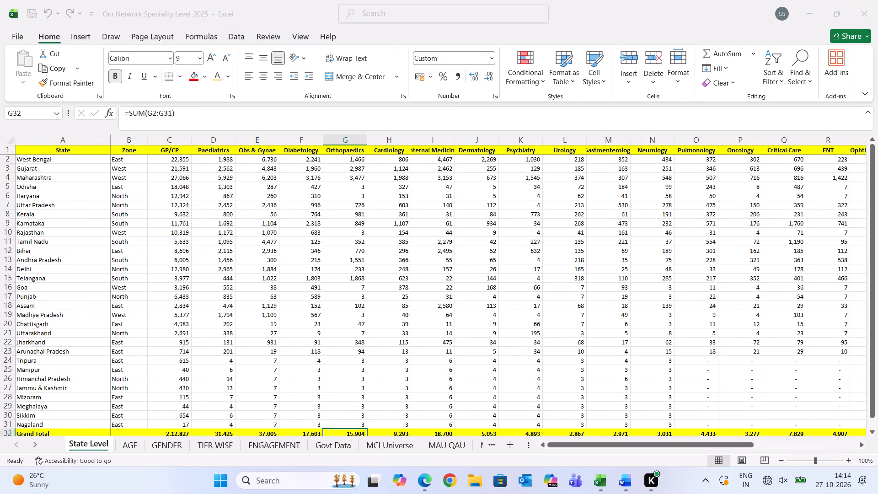
double_click(473, 483)
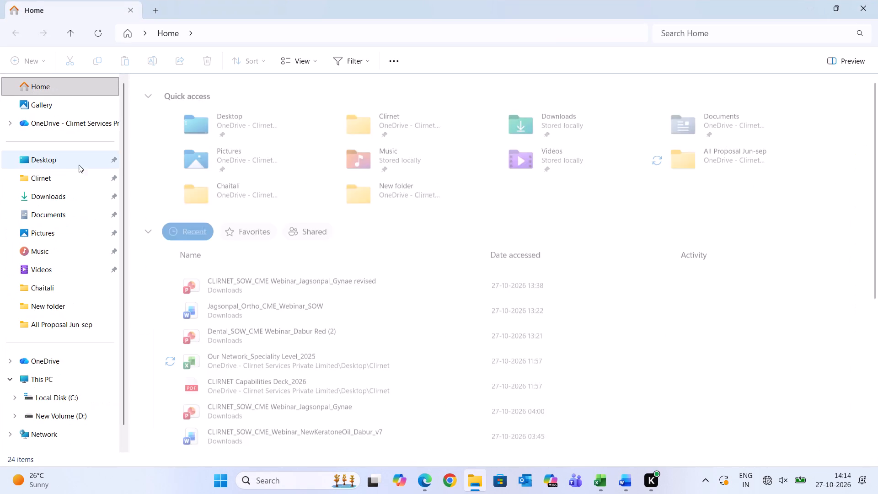
click(71, 161)
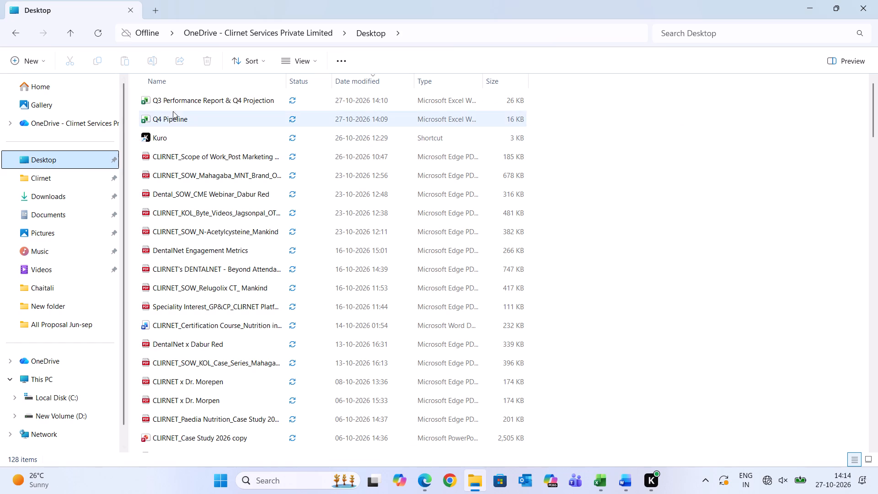
click(69, 173)
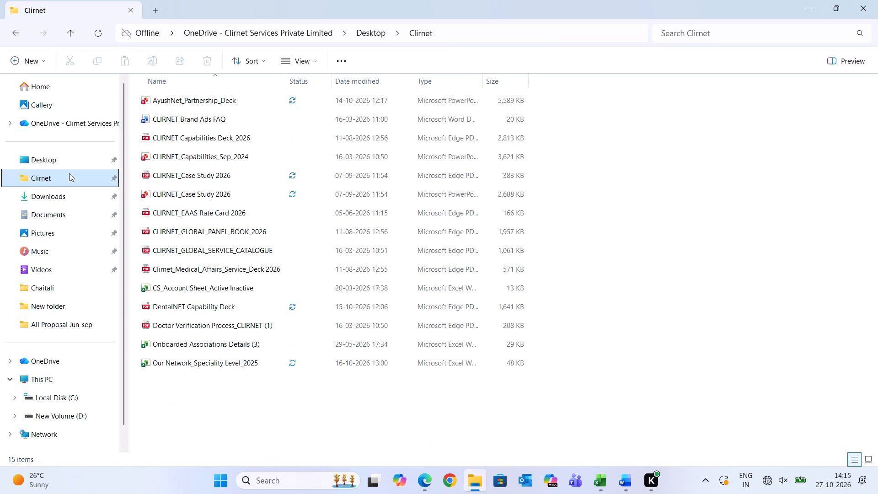
click(64, 154)
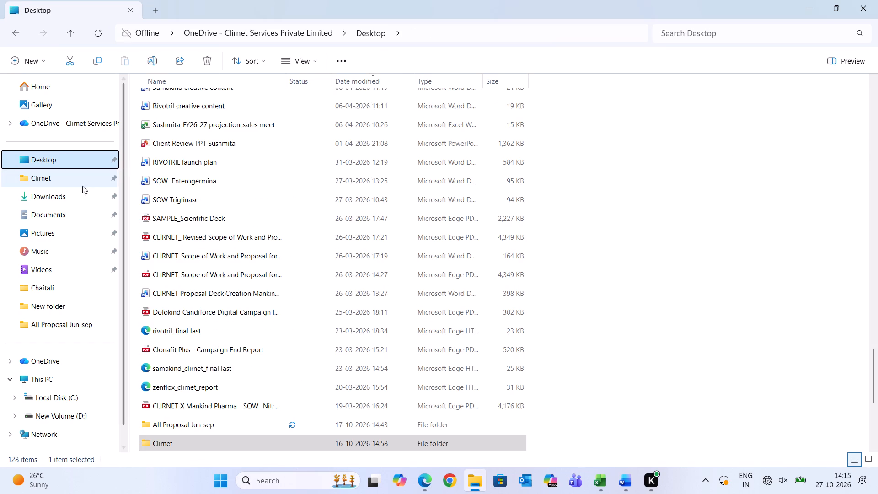
click(44, 184)
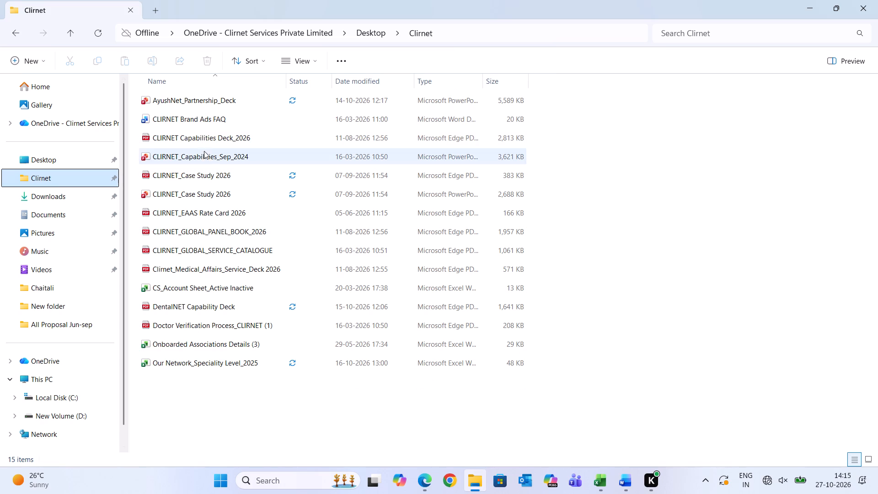
double_click(200, 133)
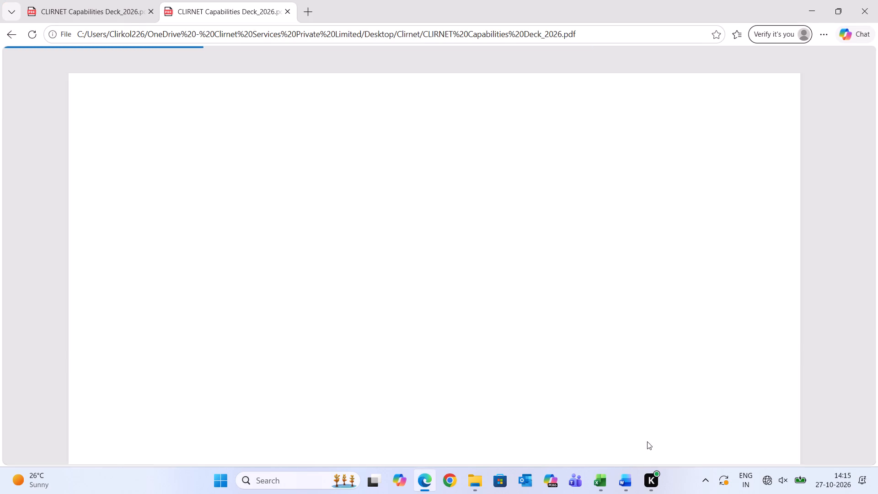
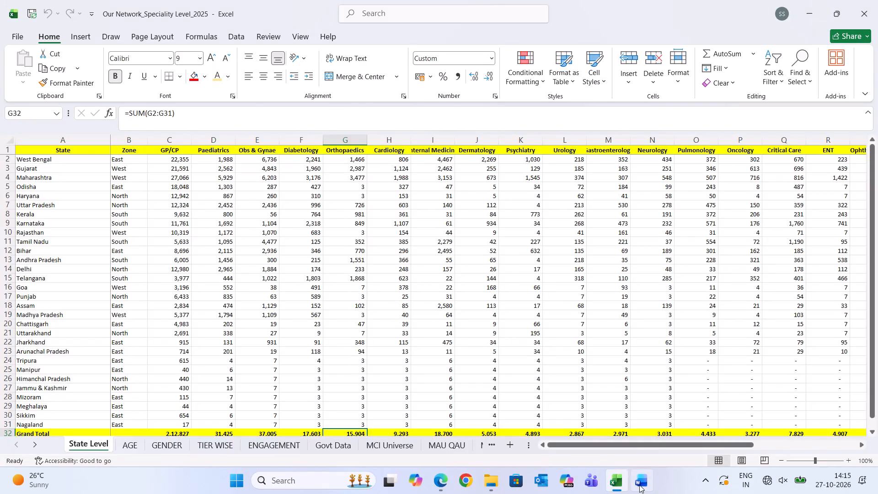
Switch to the open Word window and close it.
click(639, 485)
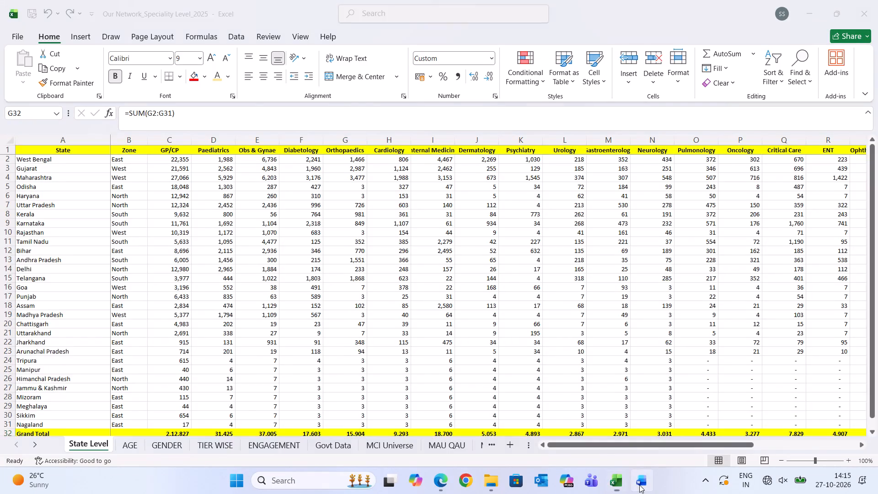
click(877, 0)
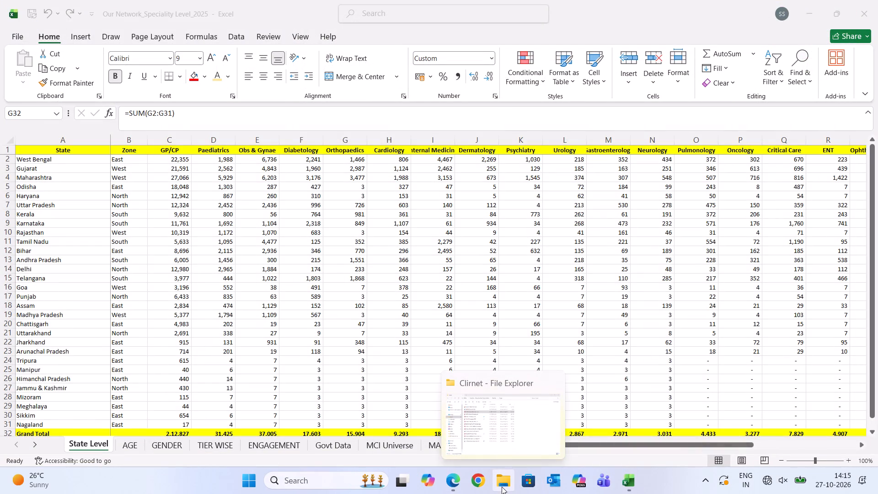
Switch to File Explorer to view the Clirnet folder's files with none selected.
click(502, 487)
click(609, 239)
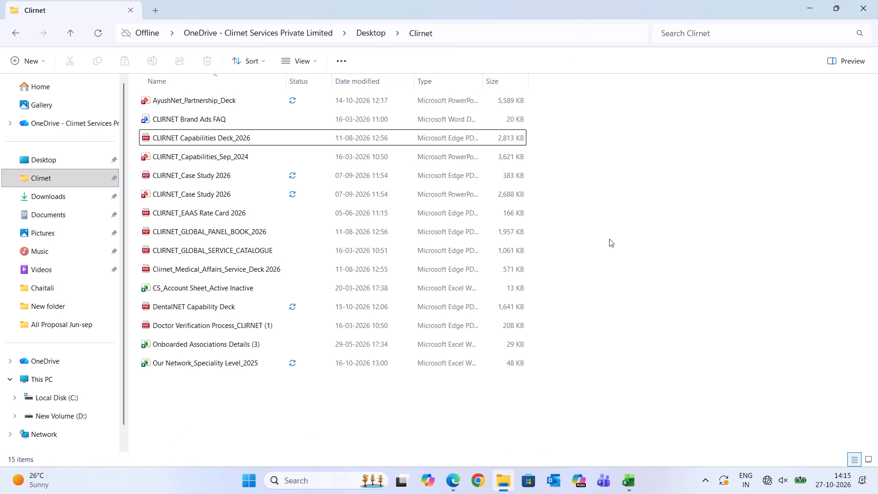
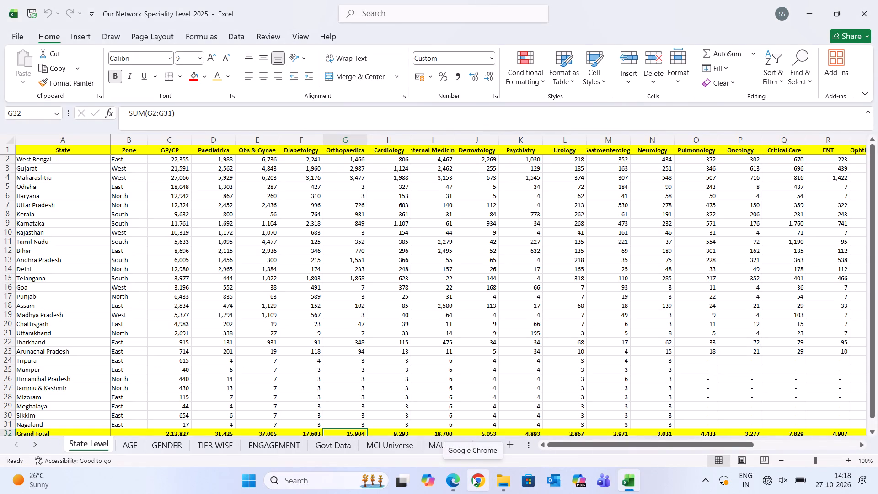
Switch to Microsoft Edge and close the first of the two CLIRNET Capabilities Deck_2026 PDF tabs.
click(548, 338)
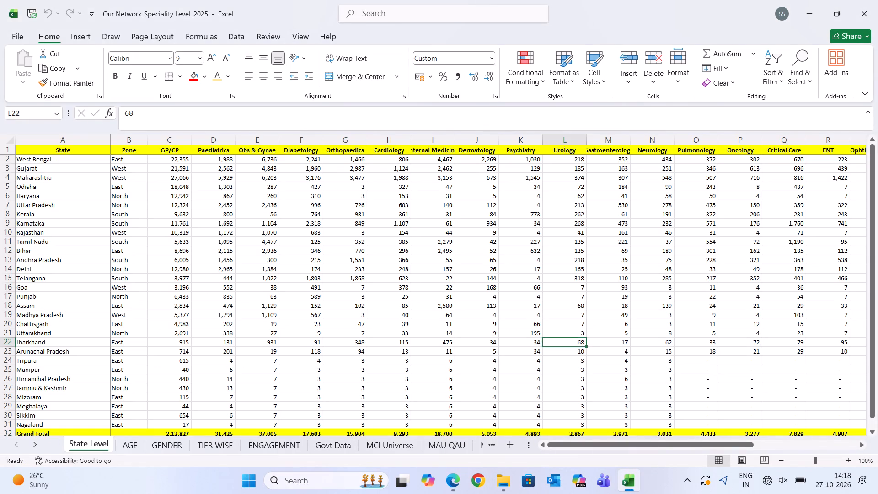
click(464, 484)
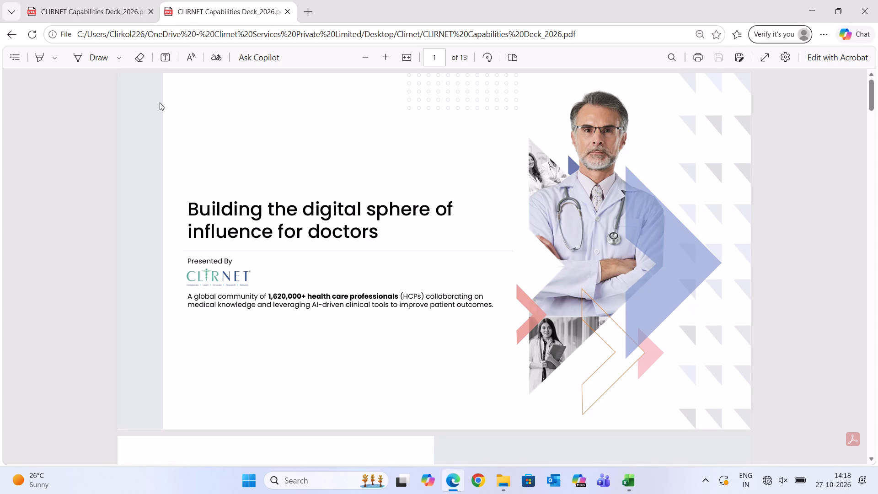
click(118, 0)
click(152, 11)
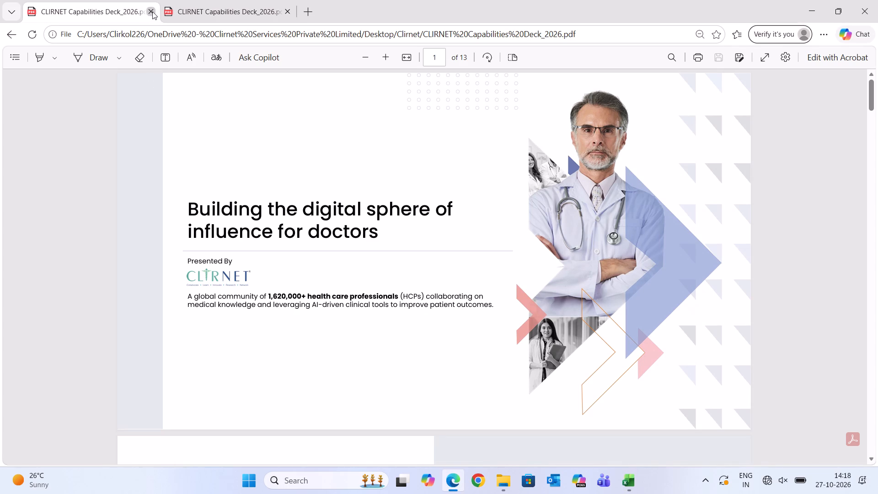